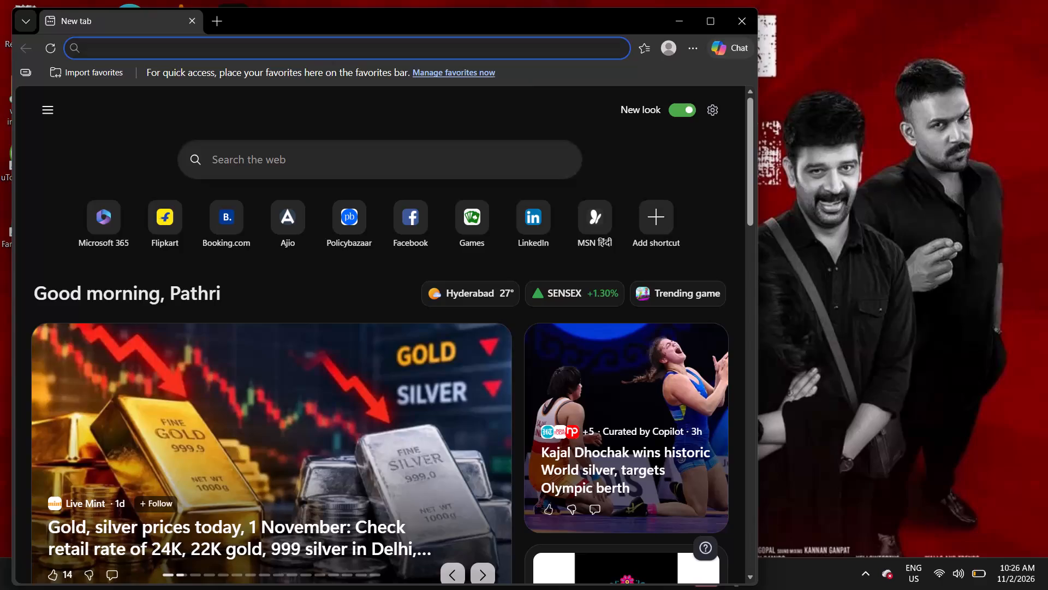
# Close the Microsoft Edge browser window.
pyautogui.click(750, 19)
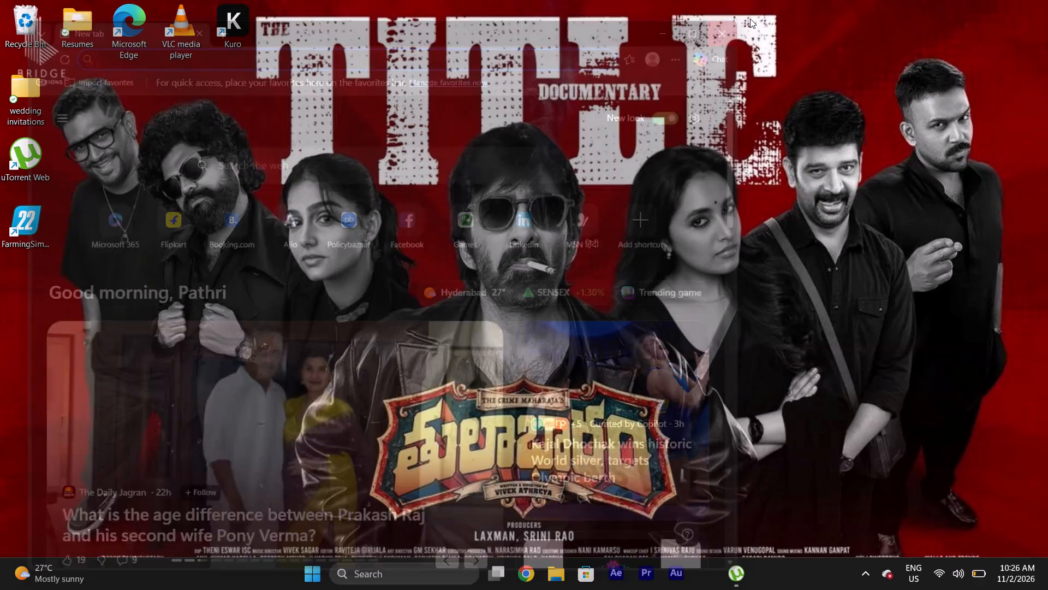
# Switch to Google Chrome and open it with the second of the three existing user profiles.
pyautogui.click(543, 583)
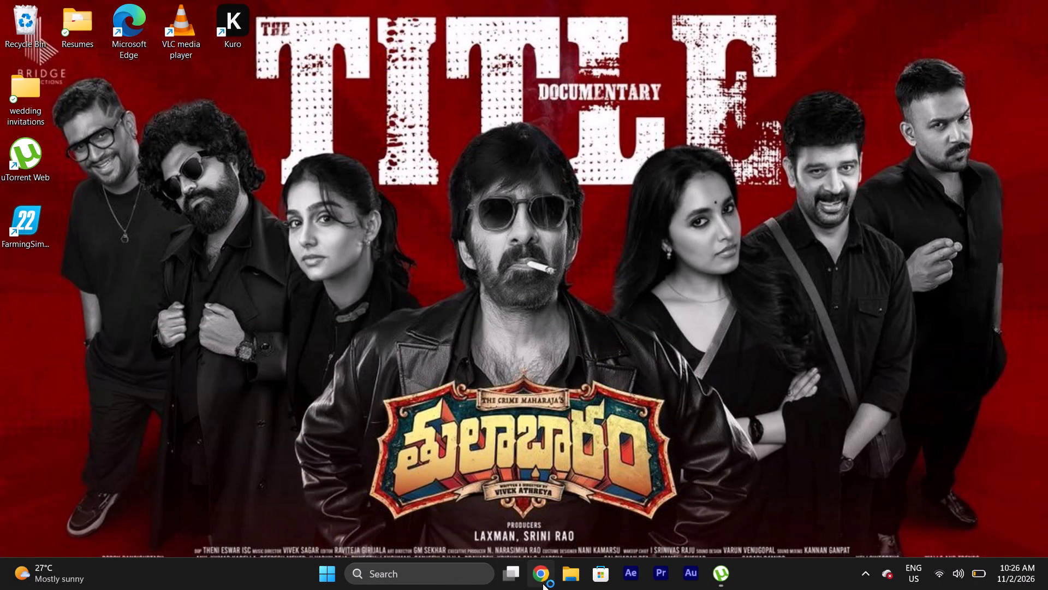
pyautogui.click(452, 335)
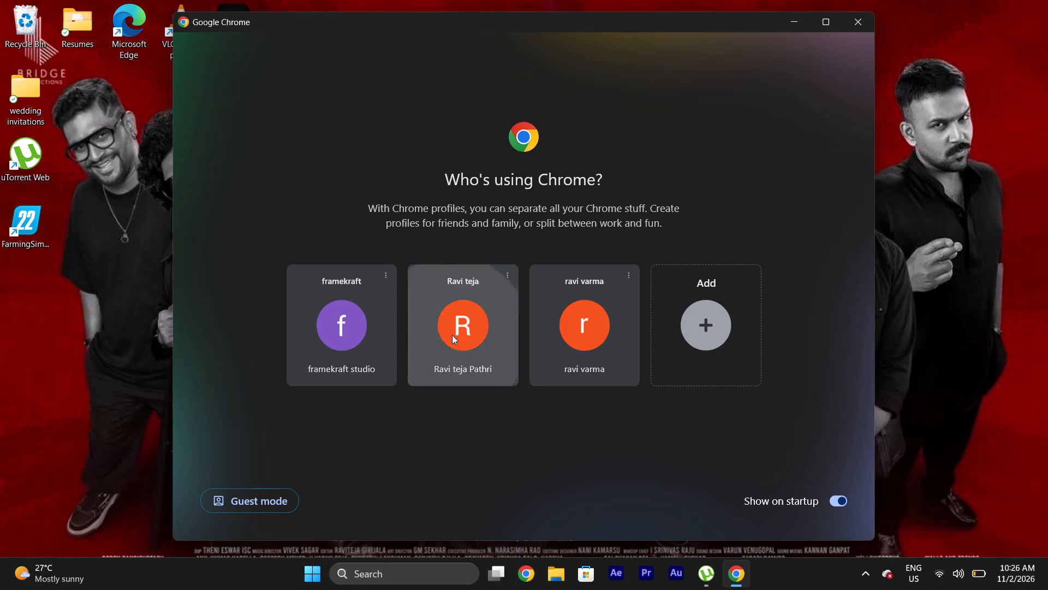
# Begin entering a search or web address starting with "w" in the new tab.
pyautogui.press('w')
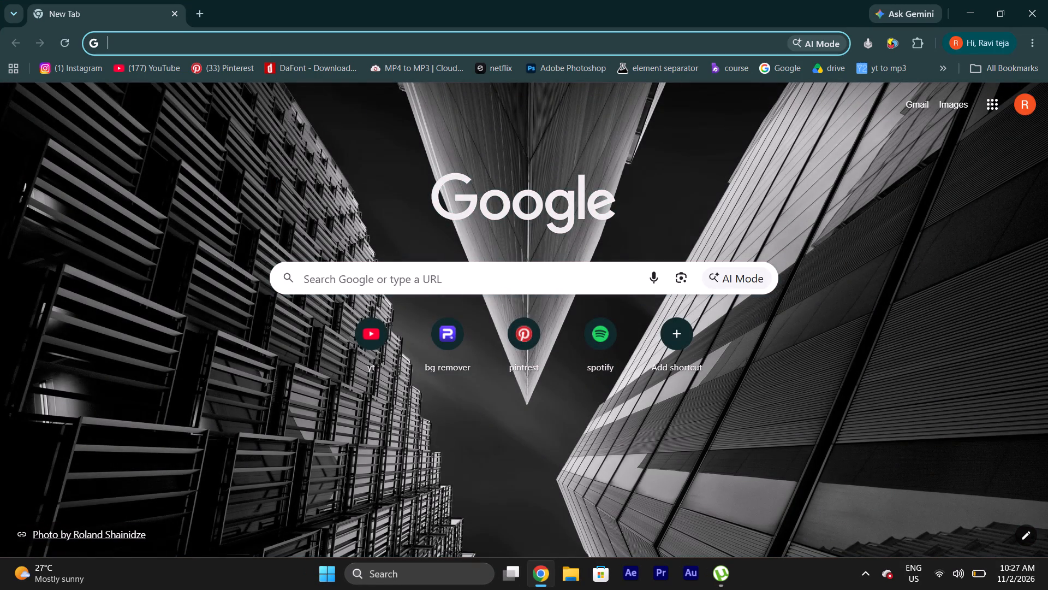
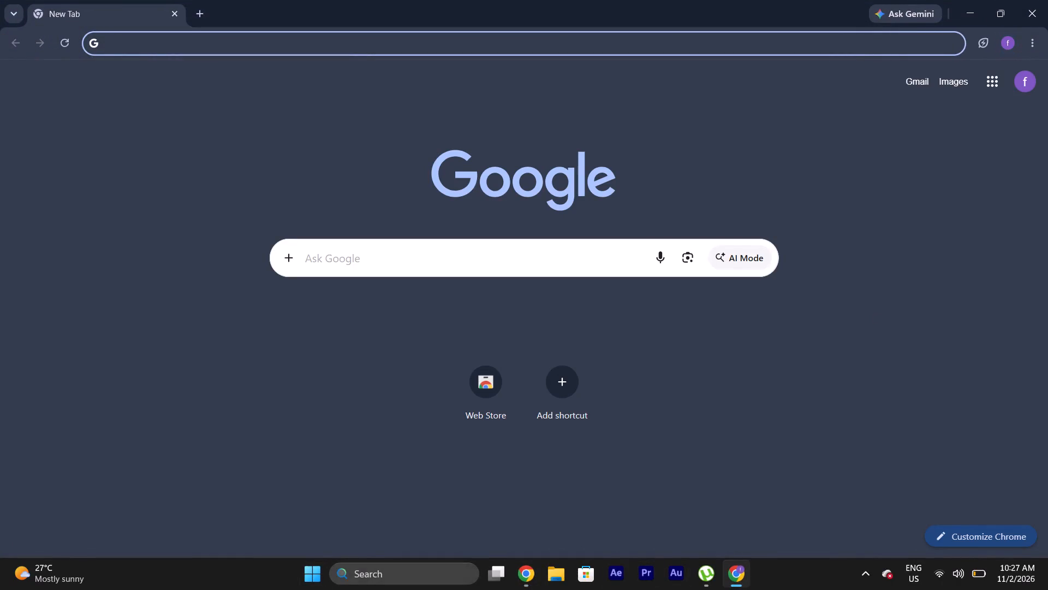
# Find and launch Adobe Photoshop 2023.
pyautogui.press('p')
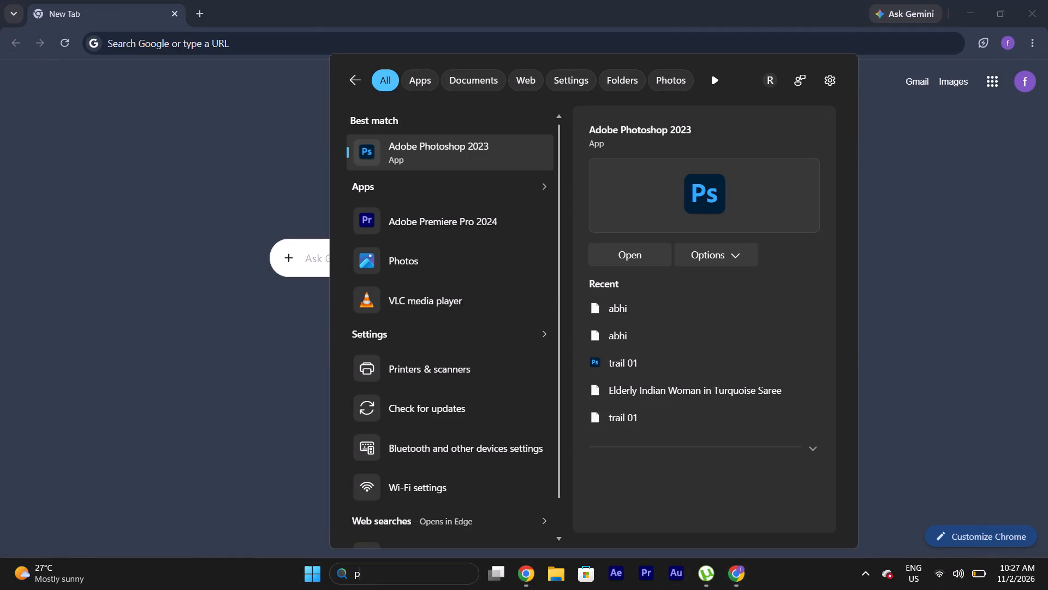
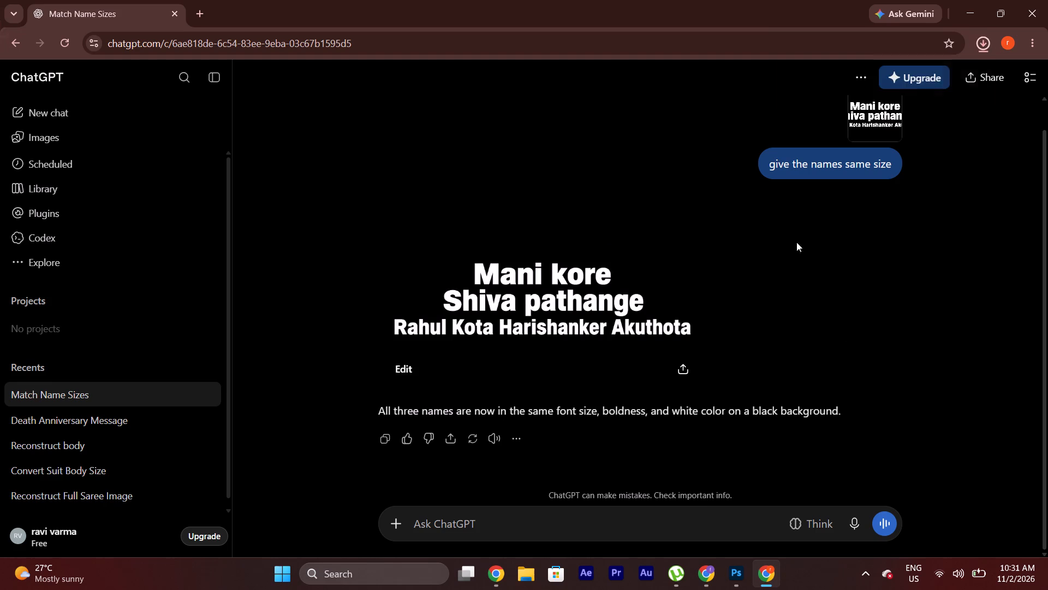
# Place the downloaded names PNG into the abhi.psd poster in Photoshop.
pyautogui.click(737, 580)
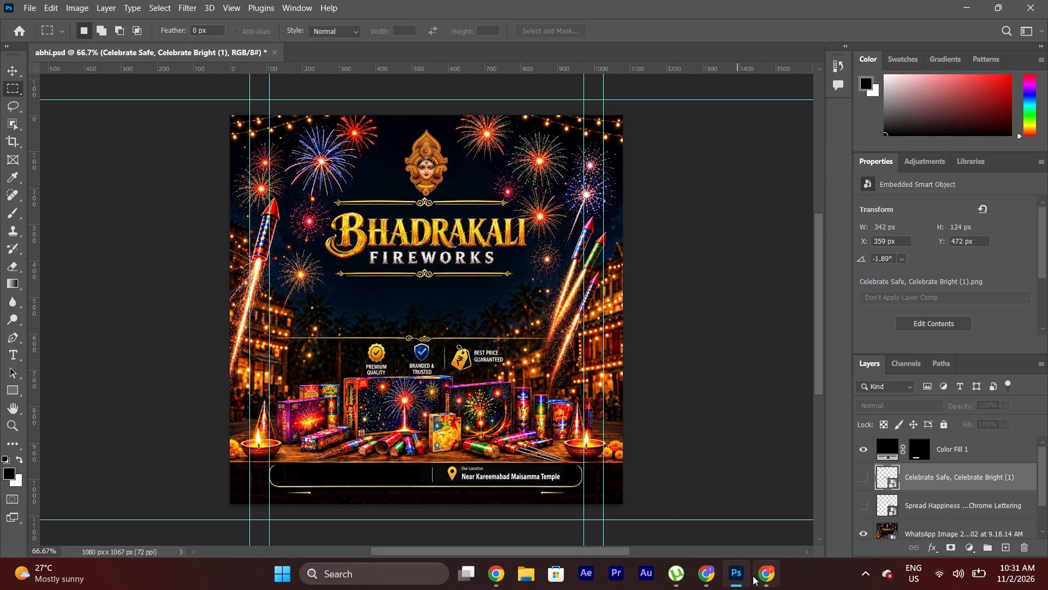
pyautogui.click(752, 575)
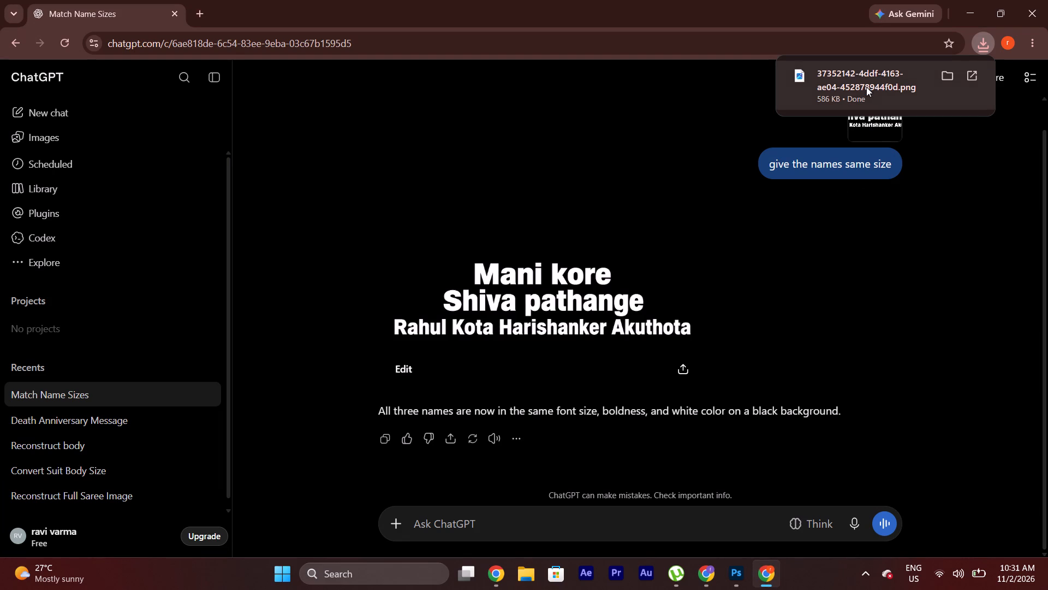
pyautogui.moveTo(866, 87); pyautogui.dragTo(733, 565)
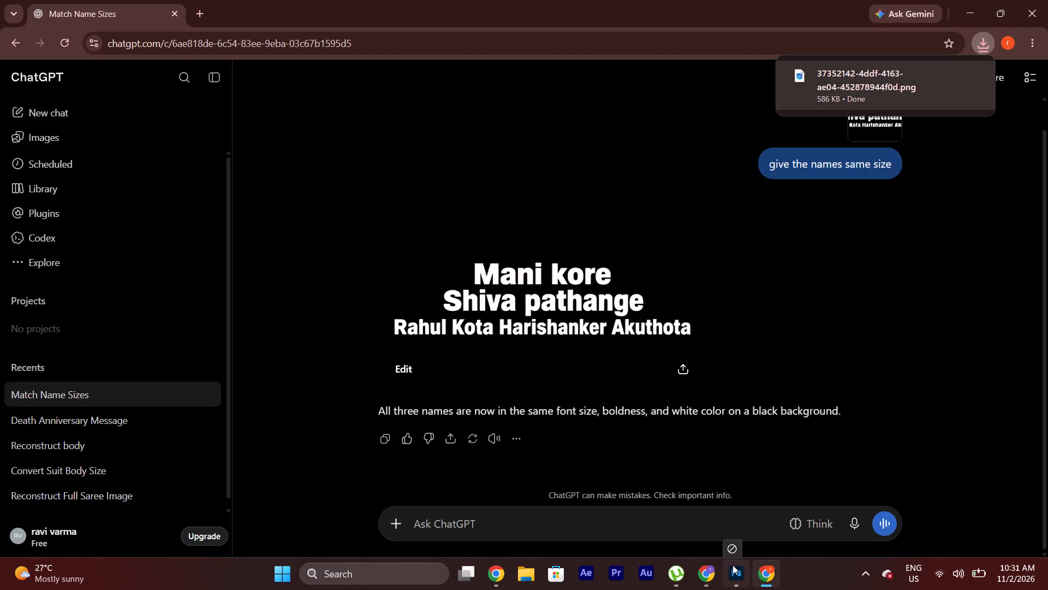
pyautogui.moveTo(733, 565); pyautogui.dragTo(380, 338)
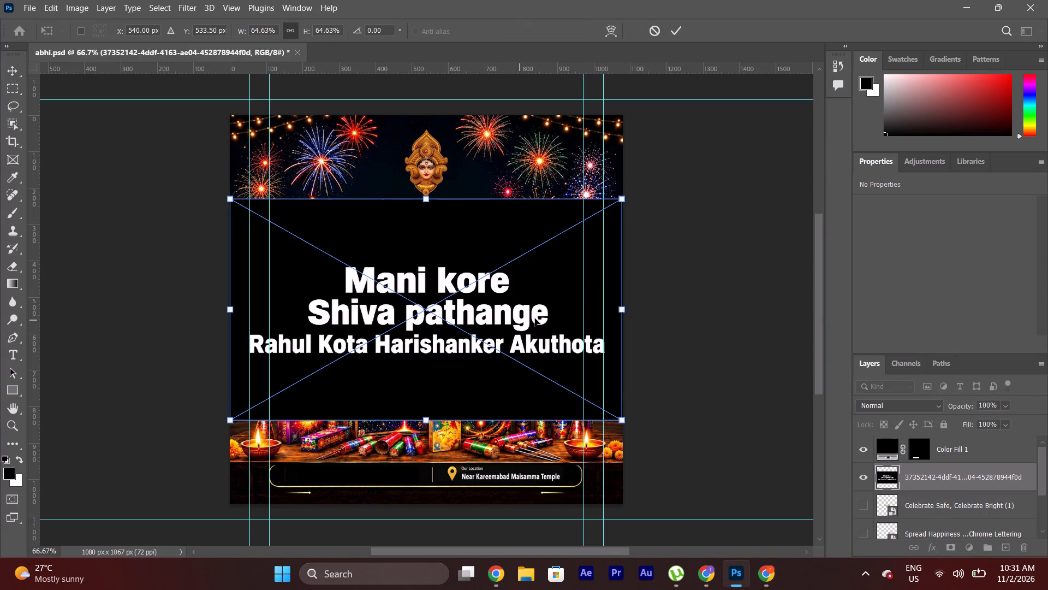
# Scale the placed names image down to about 22% and position it at the poster's lower left, overlapping the empty part of the location strip.
pyautogui.moveTo(624, 310); pyautogui.dragTo(442, 304)
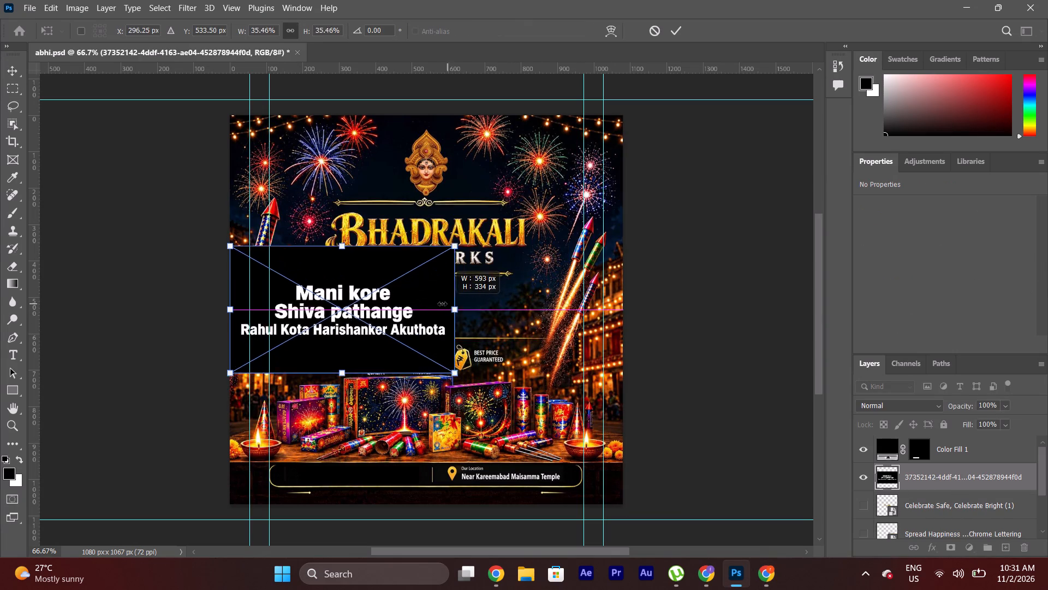
pyautogui.moveTo(442, 304); pyautogui.dragTo(423, 302)
pyautogui.moveTo(318, 315); pyautogui.dragTo(366, 442)
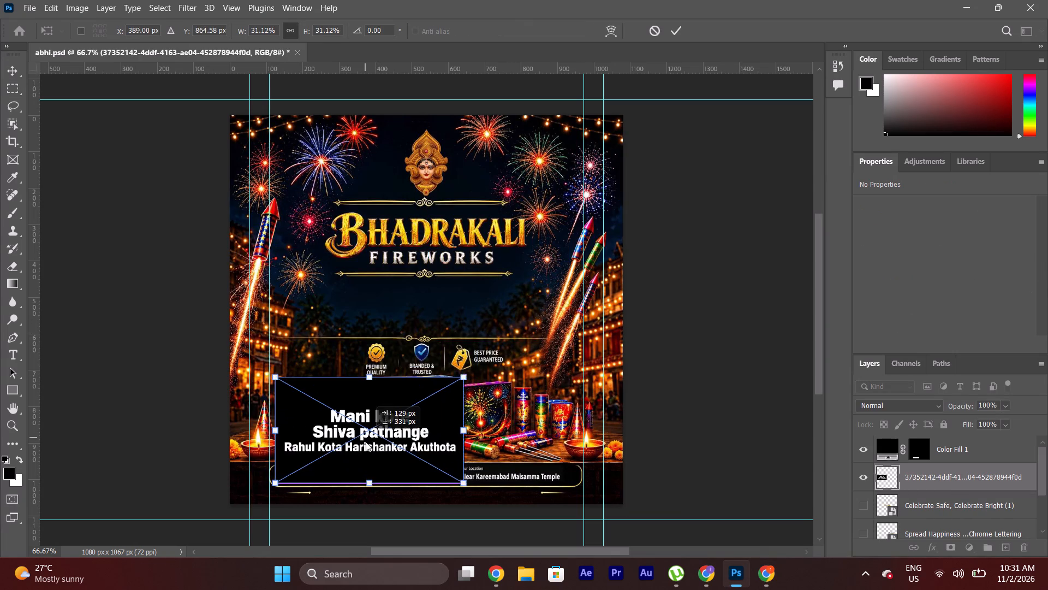
pyautogui.moveTo(366, 442); pyautogui.dragTo(354, 441)
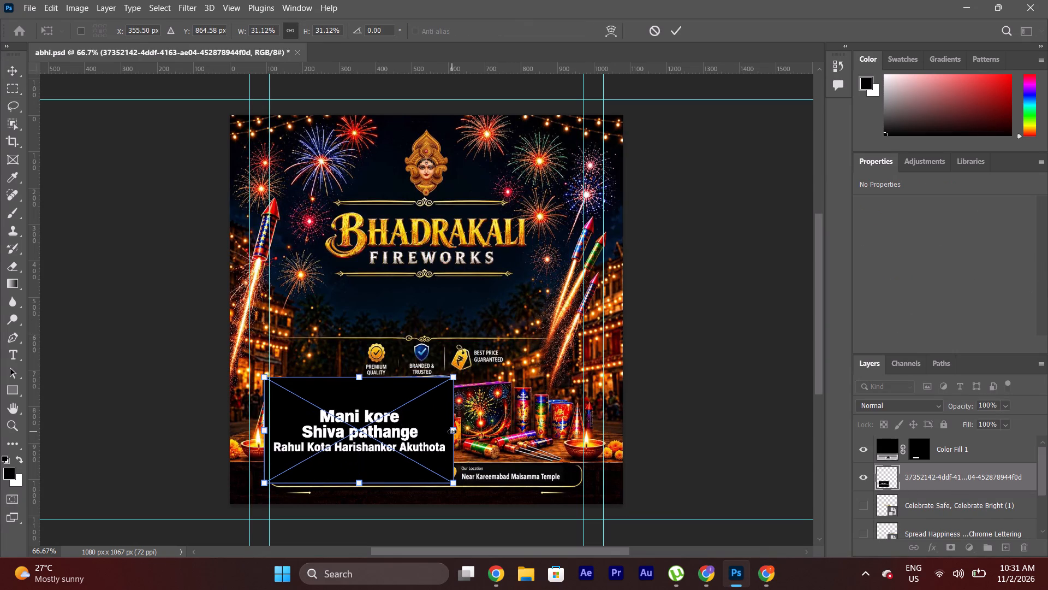
pyautogui.moveTo(452, 431); pyautogui.dragTo(396, 421)
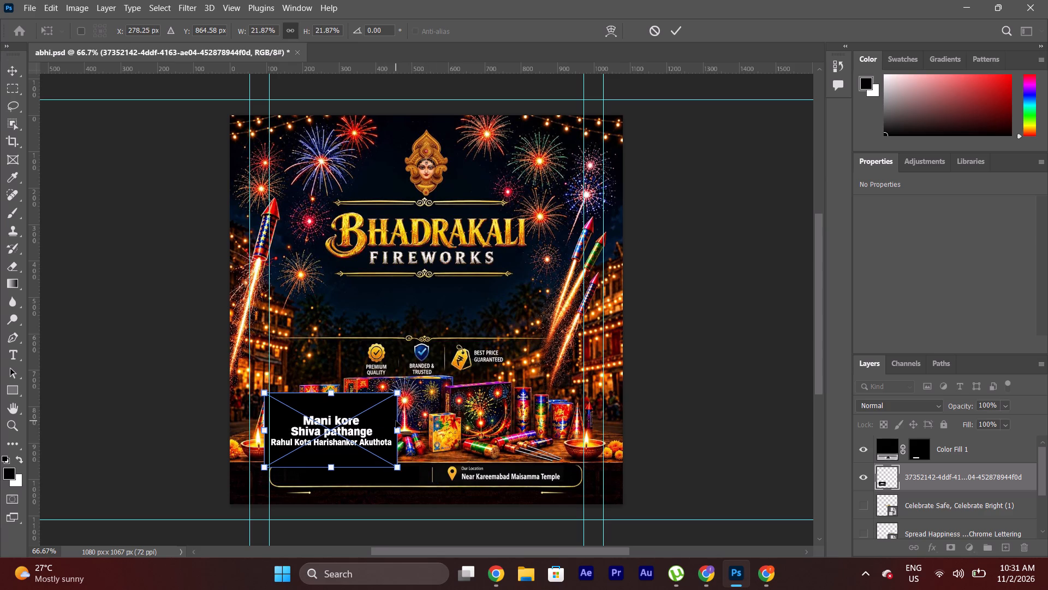
pyautogui.moveTo(342, 432); pyautogui.dragTo(389, 406)
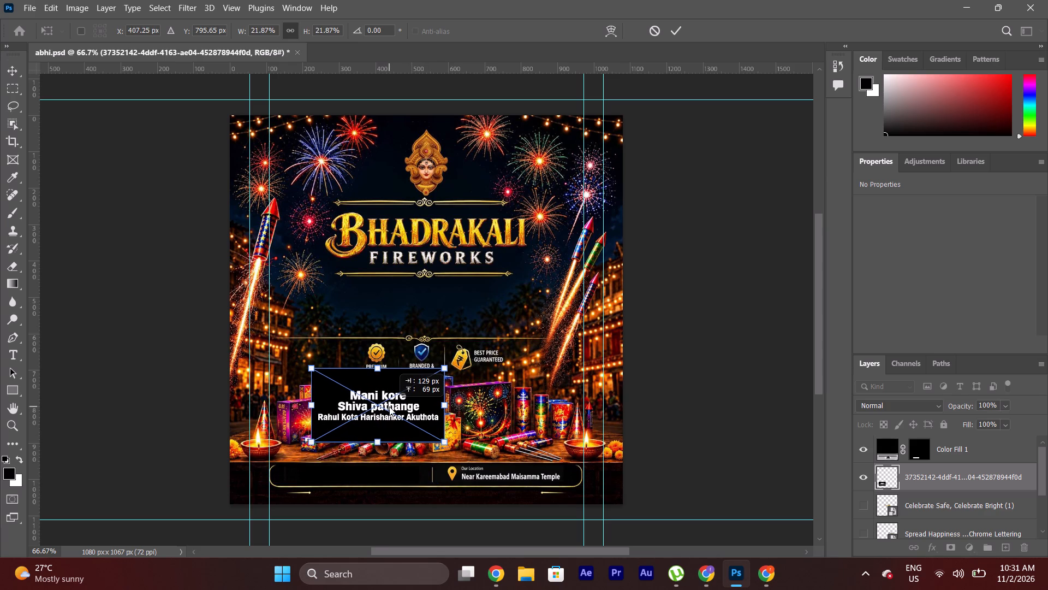
pyautogui.moveTo(389, 406); pyautogui.dragTo(399, 399)
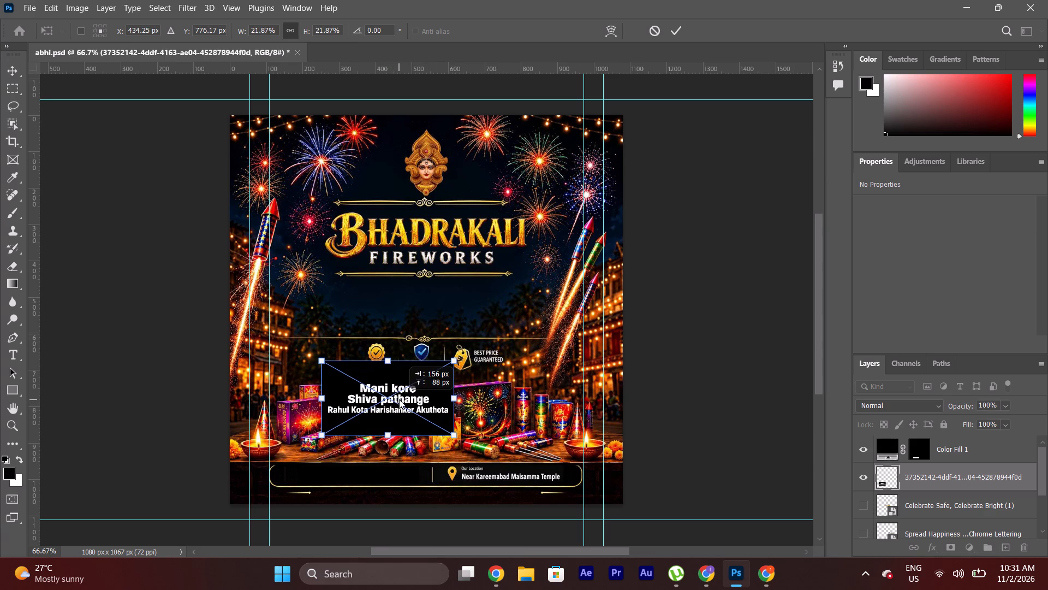
pyautogui.moveTo(399, 399); pyautogui.dragTo(404, 397)
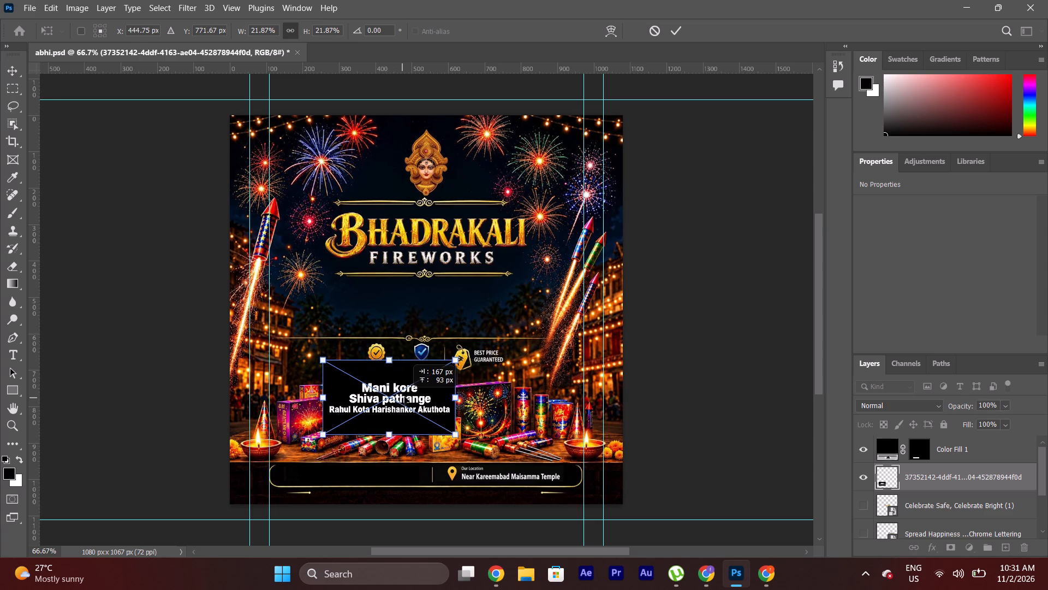
pyautogui.moveTo(404, 397); pyautogui.dragTo(372, 466)
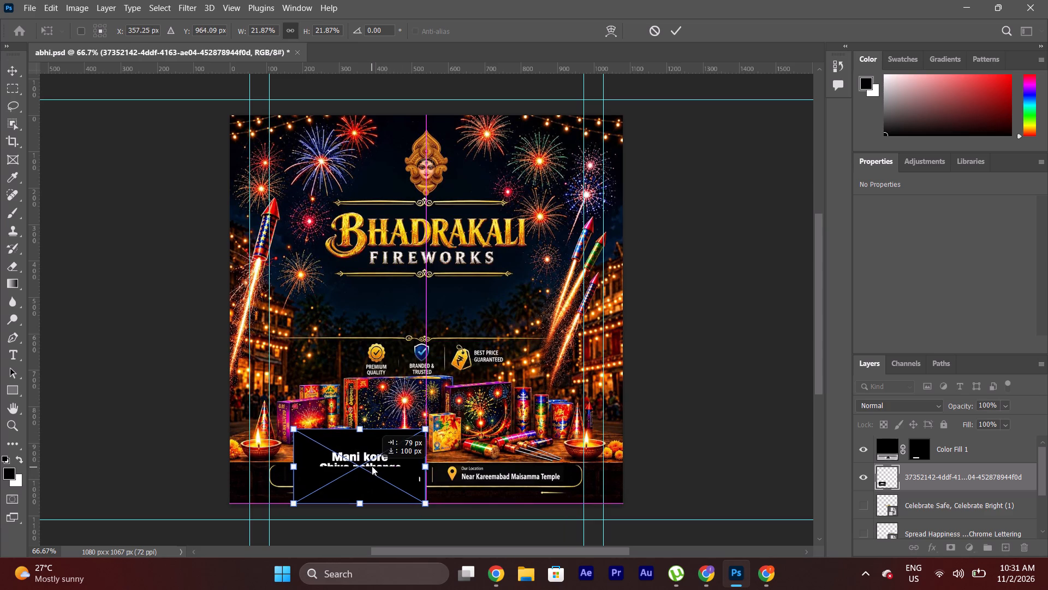
pyautogui.moveTo(372, 466); pyautogui.dragTo(372, 440)
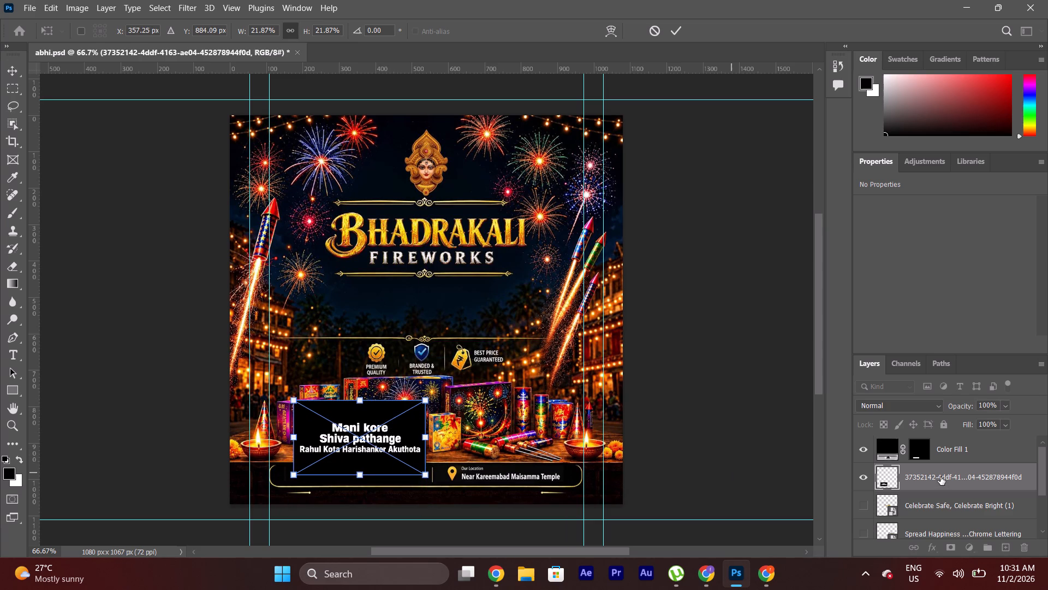
# Move the names image layer above the Color Fill 1 layer.
pyautogui.moveTo(940, 477); pyautogui.dragTo(928, 440)
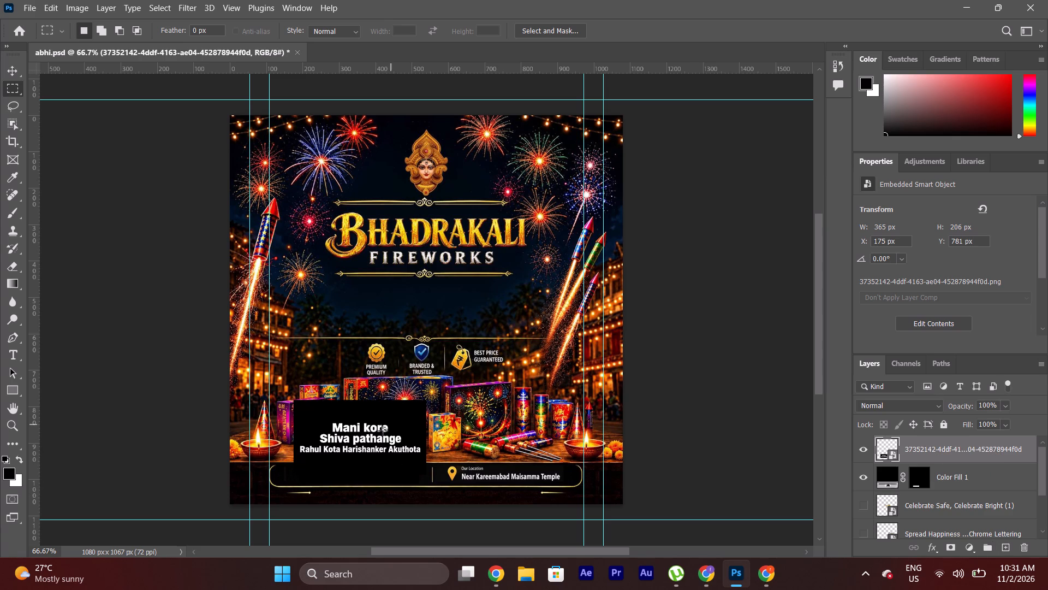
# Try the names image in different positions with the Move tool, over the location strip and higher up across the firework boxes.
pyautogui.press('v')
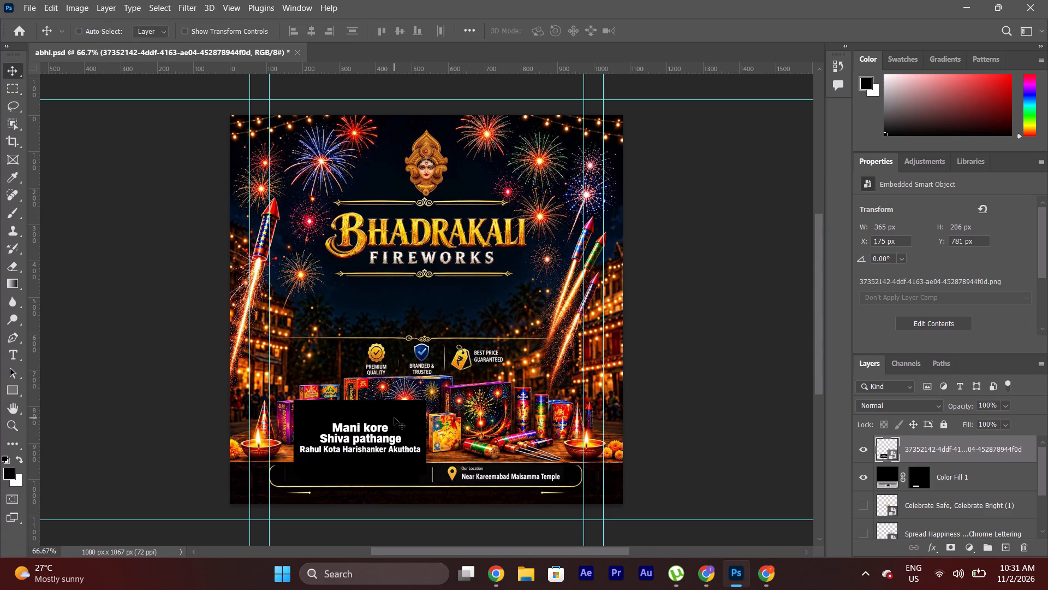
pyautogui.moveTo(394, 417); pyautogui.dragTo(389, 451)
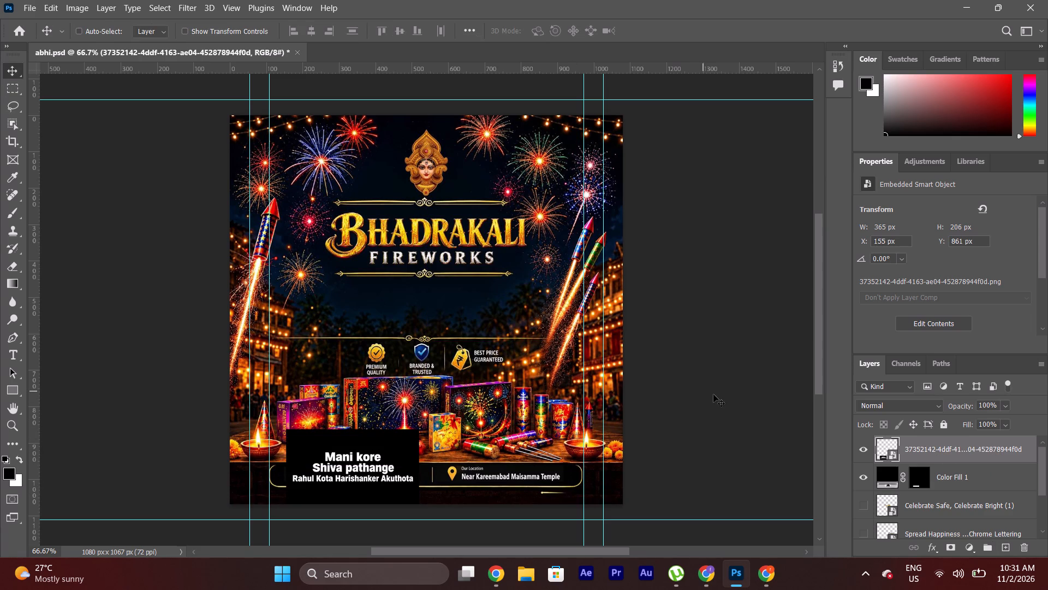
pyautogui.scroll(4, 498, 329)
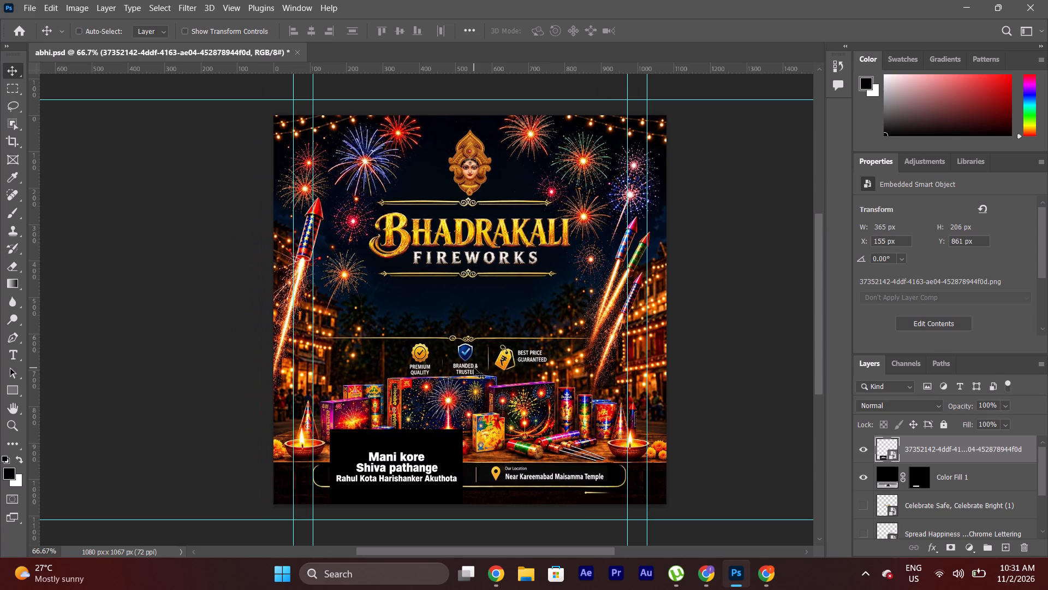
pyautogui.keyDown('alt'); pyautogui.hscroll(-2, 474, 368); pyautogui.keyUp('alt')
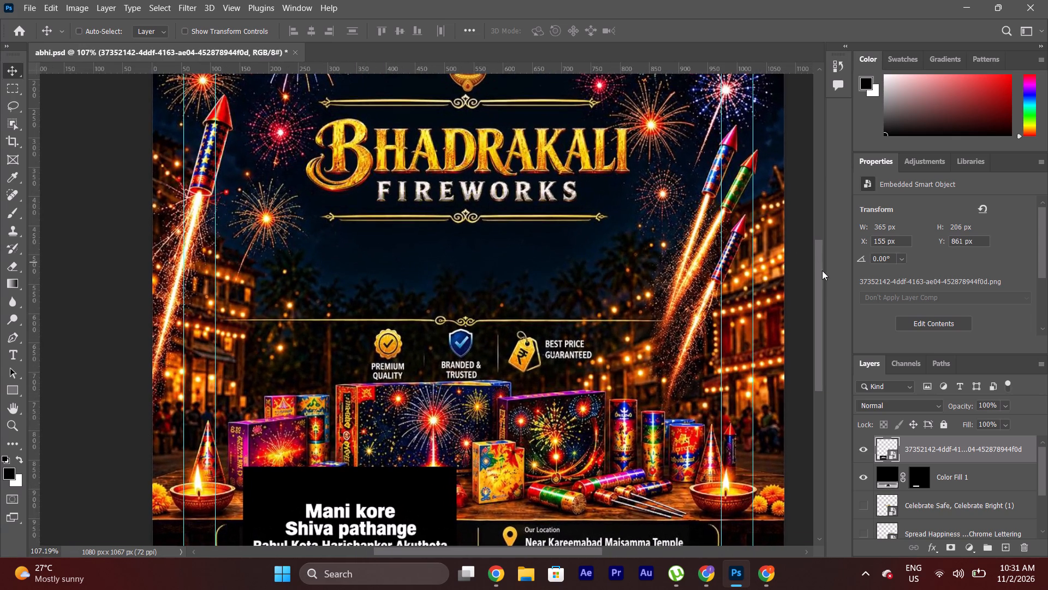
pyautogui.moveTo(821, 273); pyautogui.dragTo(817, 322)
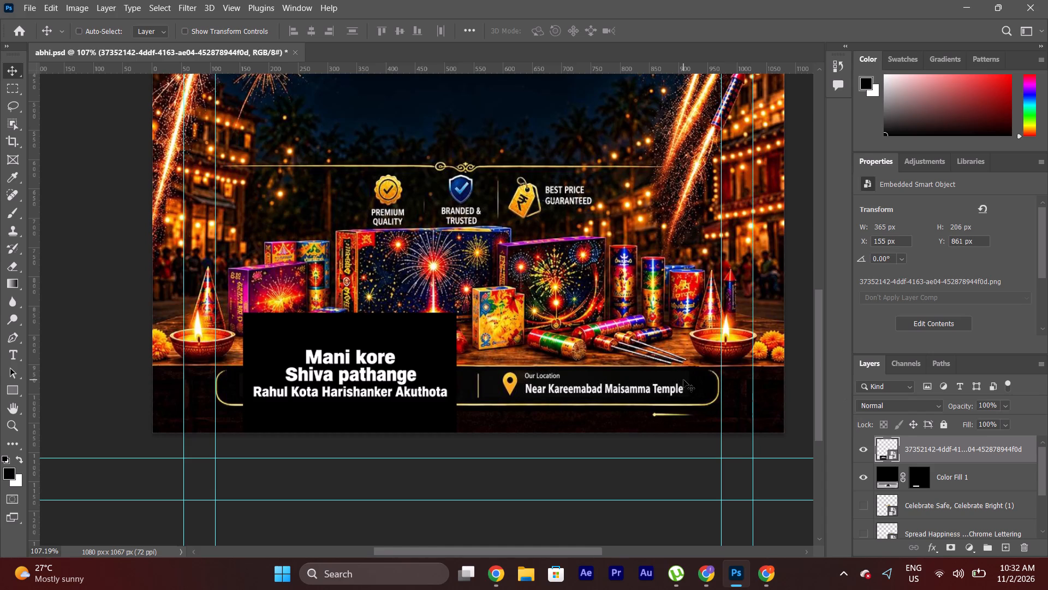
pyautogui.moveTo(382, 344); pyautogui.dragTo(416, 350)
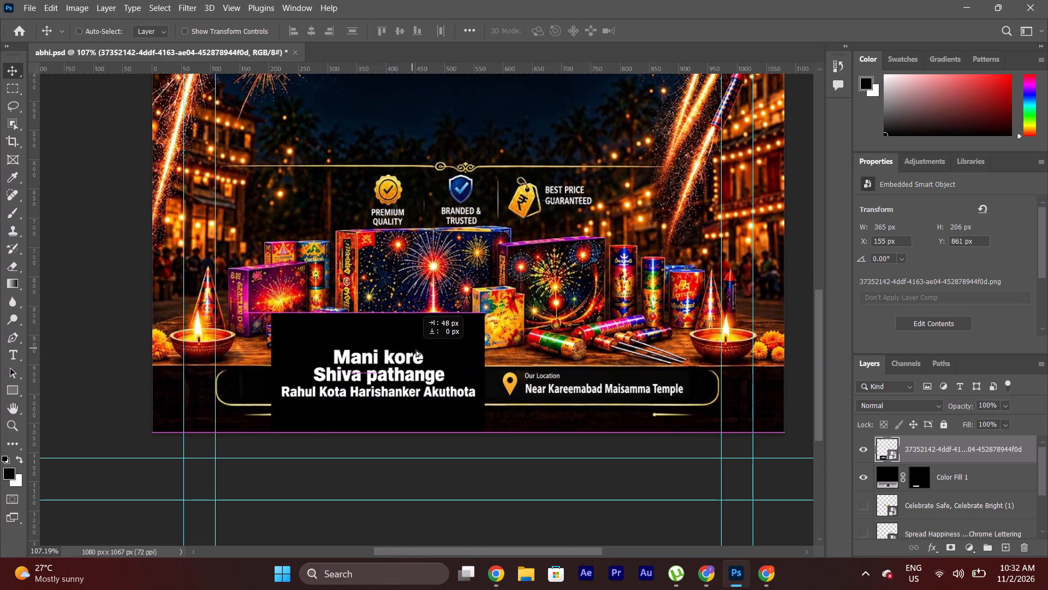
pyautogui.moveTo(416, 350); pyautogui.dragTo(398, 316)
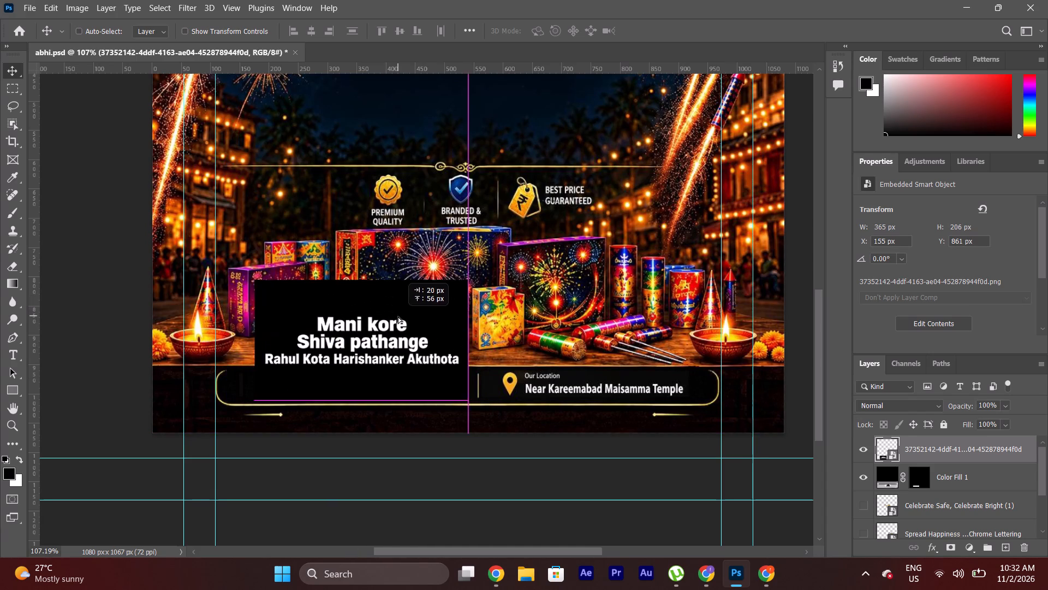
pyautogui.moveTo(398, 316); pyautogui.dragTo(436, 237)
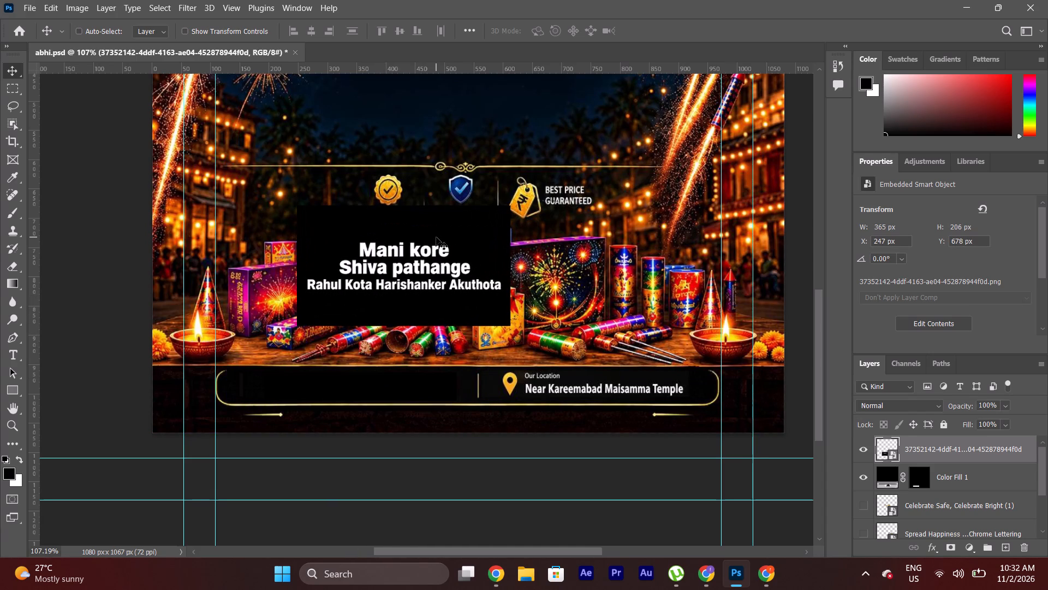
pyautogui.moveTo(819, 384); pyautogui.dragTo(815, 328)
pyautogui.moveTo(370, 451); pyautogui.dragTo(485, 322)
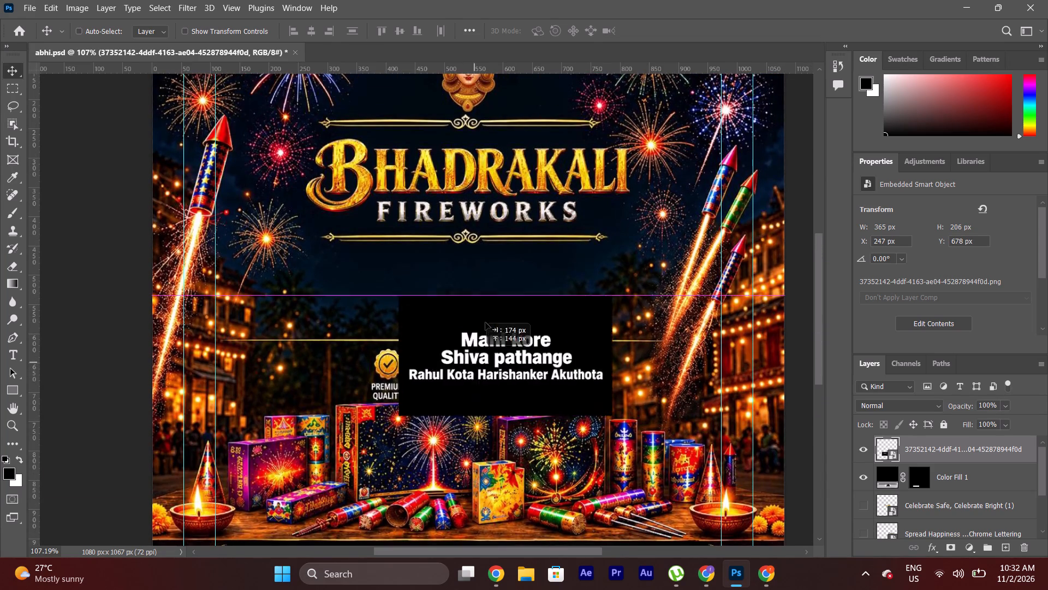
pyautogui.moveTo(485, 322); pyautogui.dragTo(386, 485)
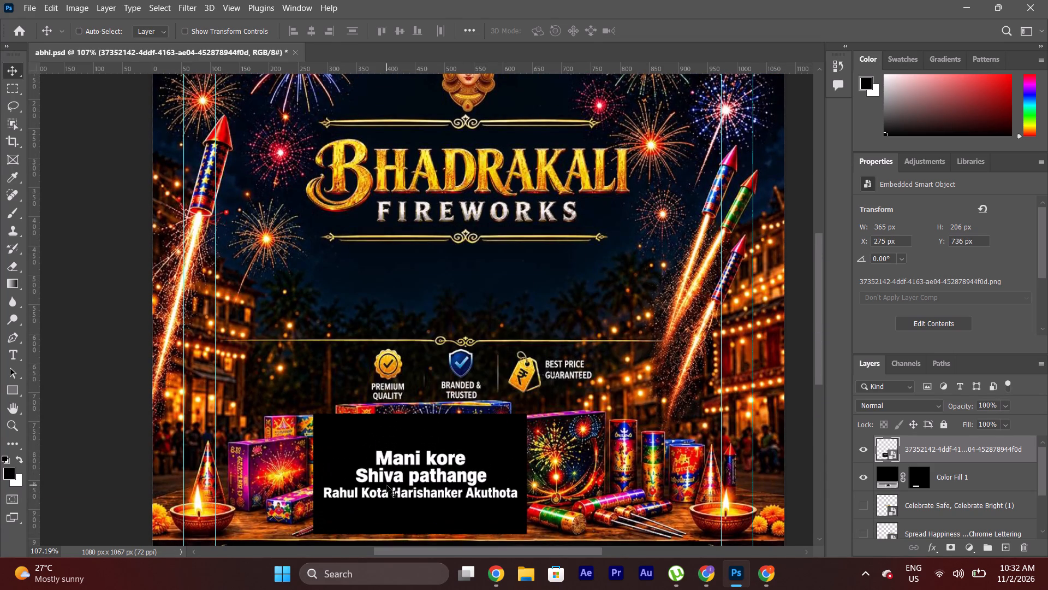
# Move the names image down over the empty left part of the location strip, to about X 173 px, Y 860 px.
pyautogui.moveTo(816, 273); pyautogui.dragTo(820, 327)
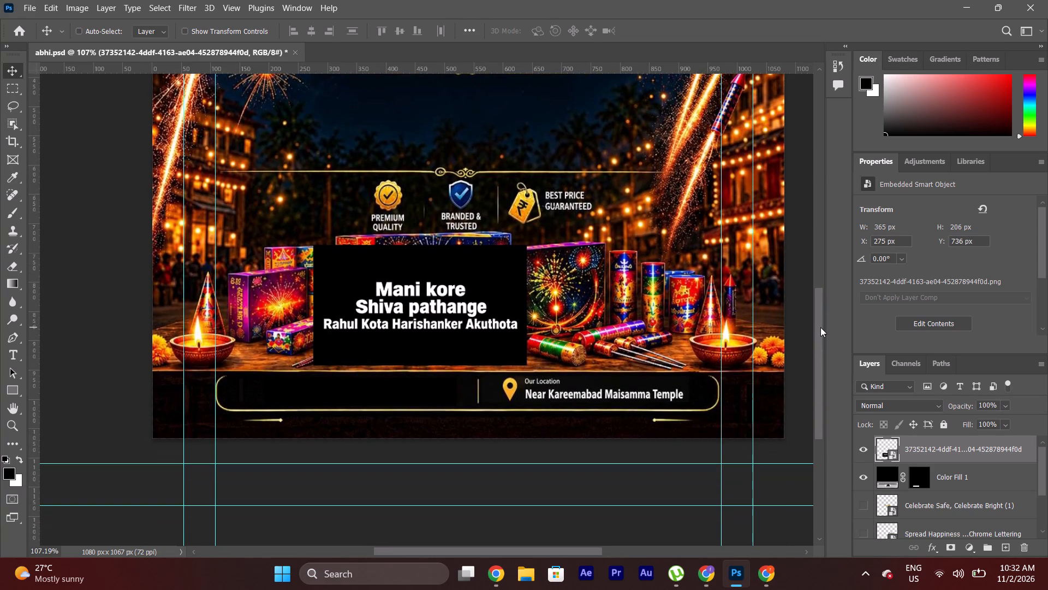
pyautogui.moveTo(445, 287); pyautogui.dragTo(418, 343)
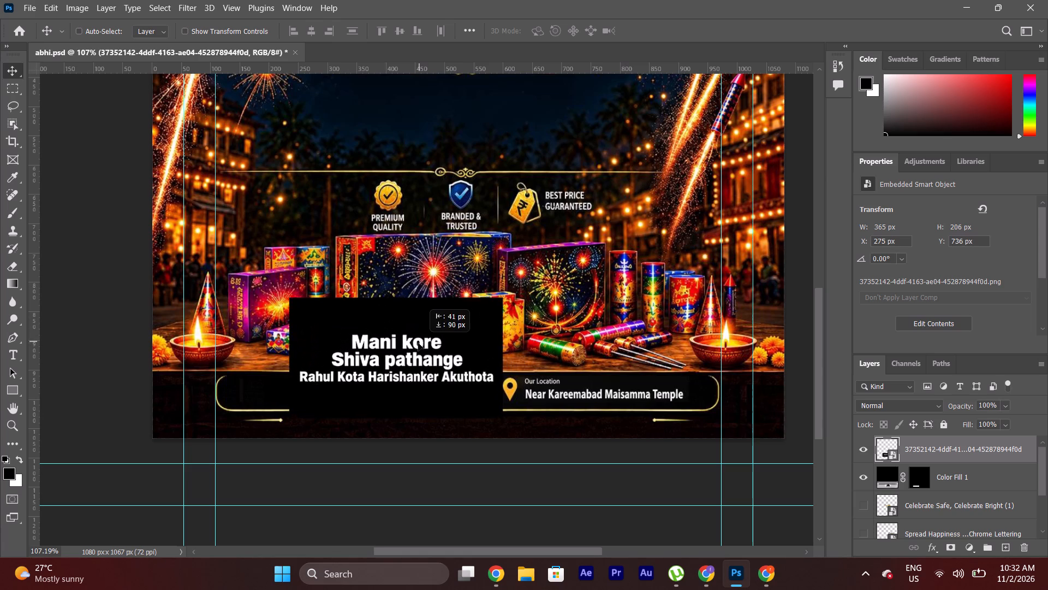
pyautogui.moveTo(418, 343); pyautogui.dragTo(381, 359)
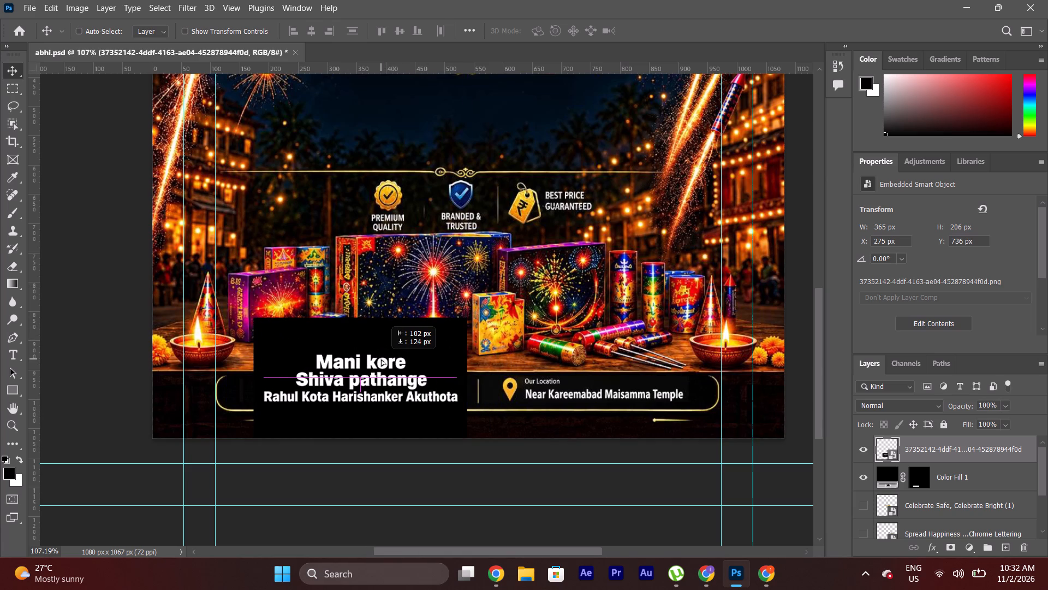
pyautogui.moveTo(381, 359); pyautogui.dragTo(378, 361)
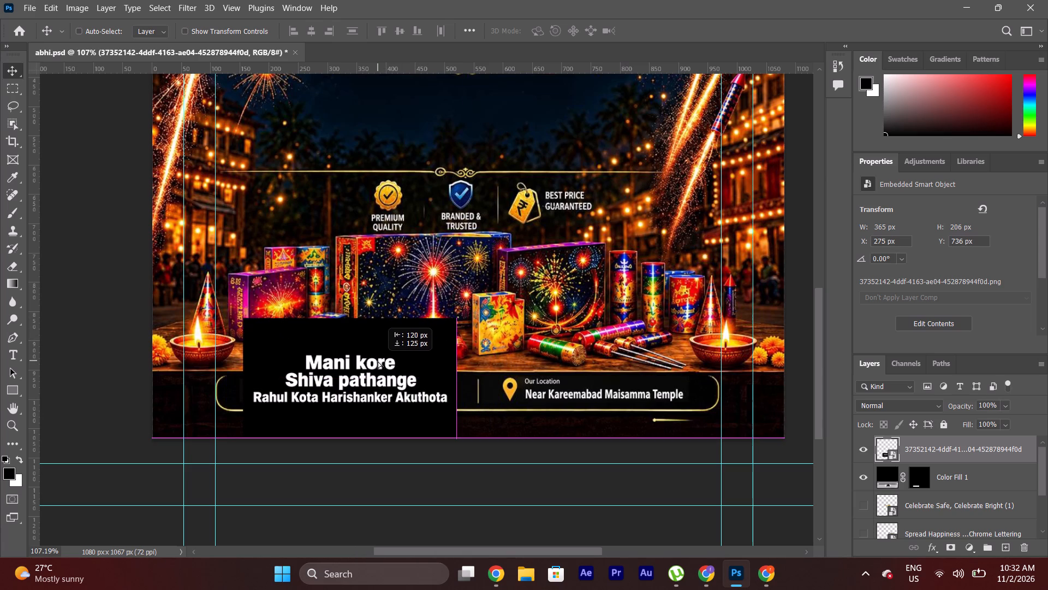
pyautogui.moveTo(378, 361); pyautogui.dragTo(382, 364)
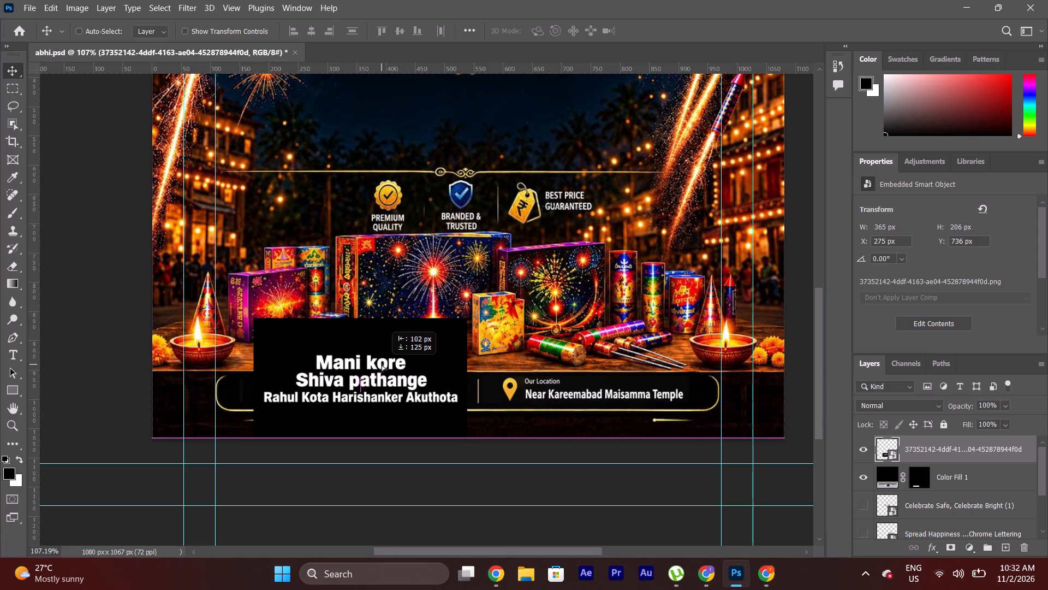
pyautogui.moveTo(382, 364); pyautogui.dragTo(393, 359)
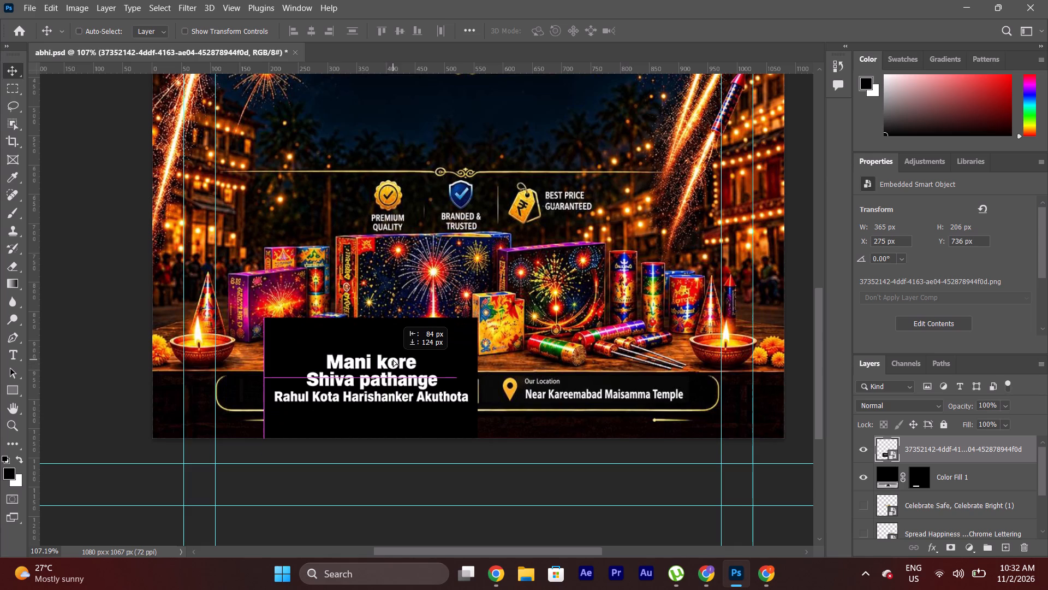
pyautogui.moveTo(393, 359); pyautogui.dragTo(392, 360)
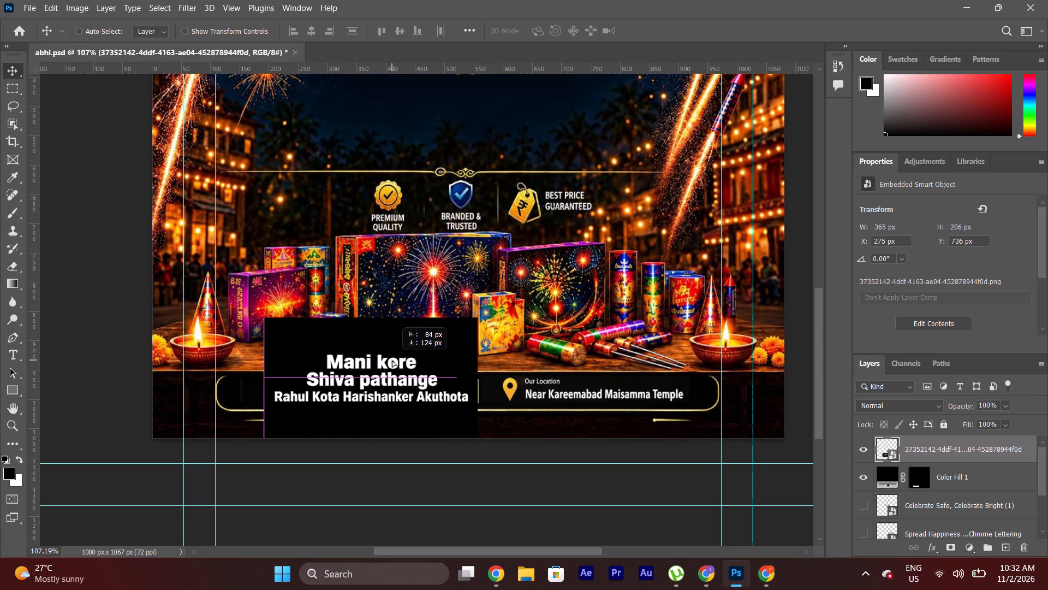
pyautogui.moveTo(392, 360); pyautogui.dragTo(391, 358)
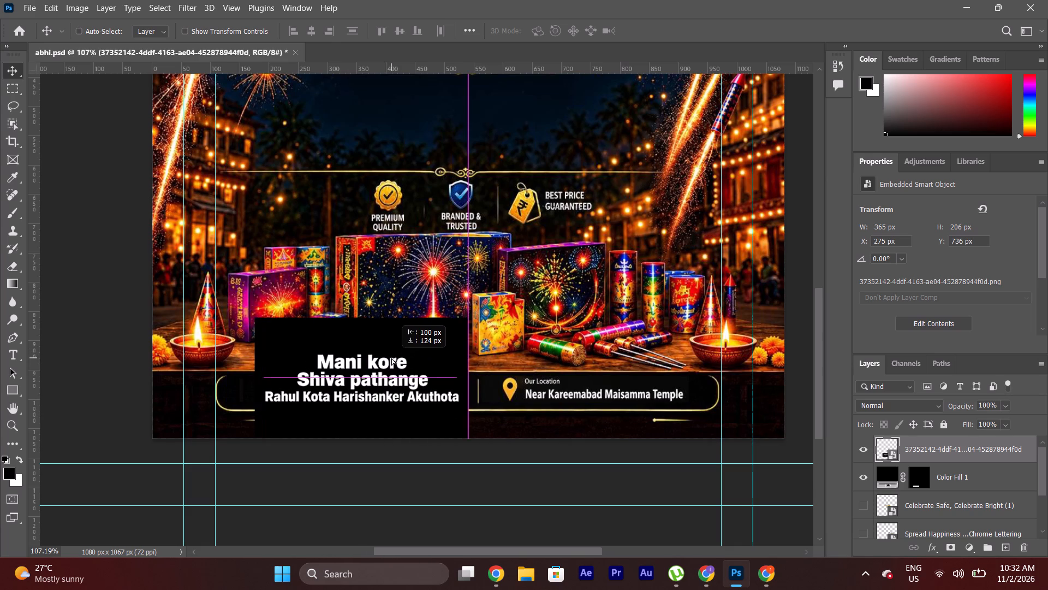
pyautogui.moveTo(391, 358); pyautogui.dragTo(391, 360)
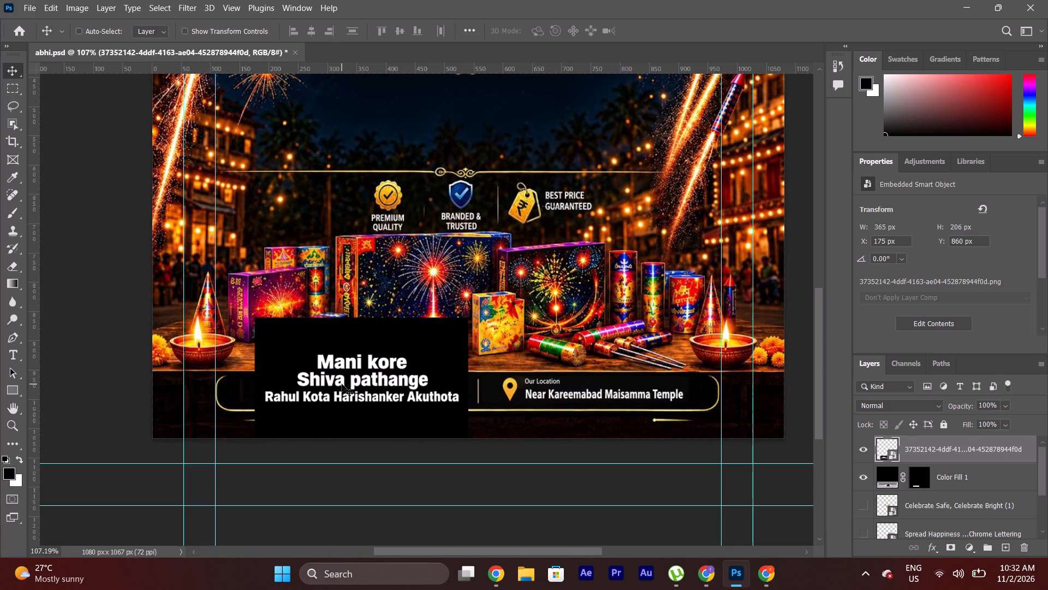
pyautogui.click(362, 385)
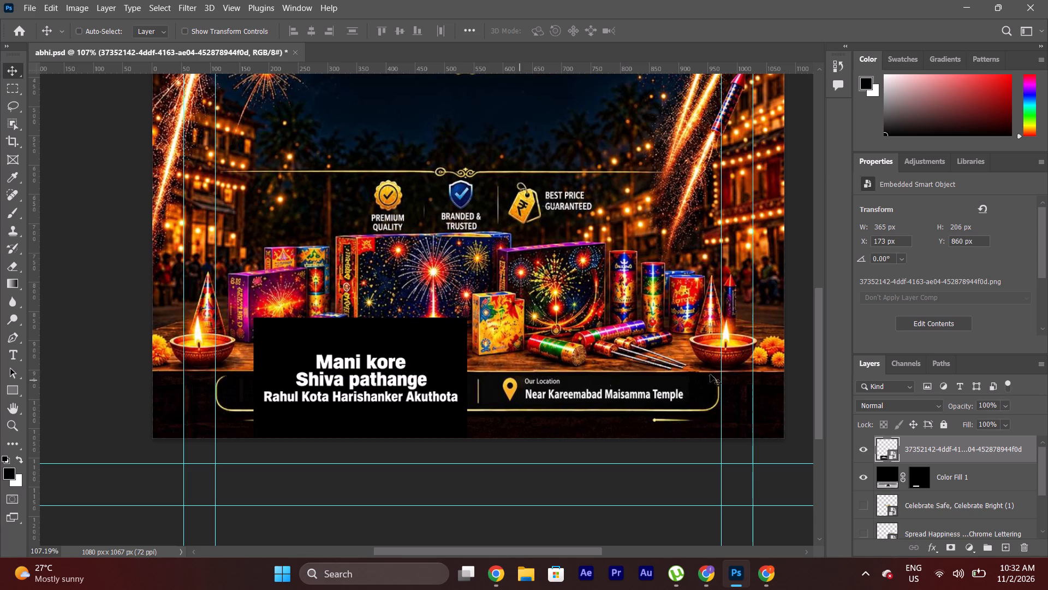
# Set the names image layer's blend mode to Screen.
pyautogui.click(897, 408)
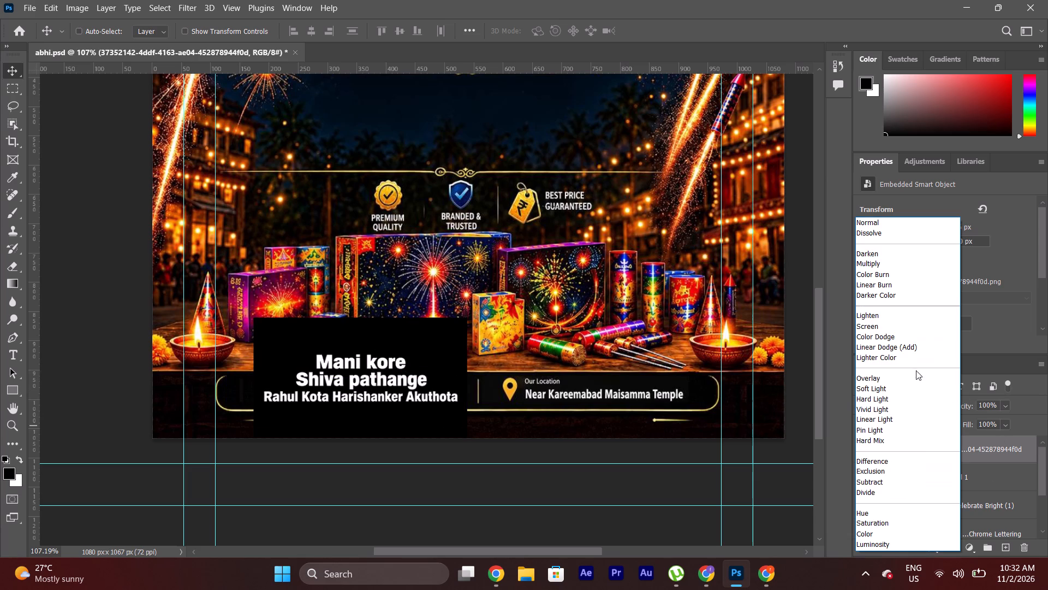
pyautogui.click(883, 326)
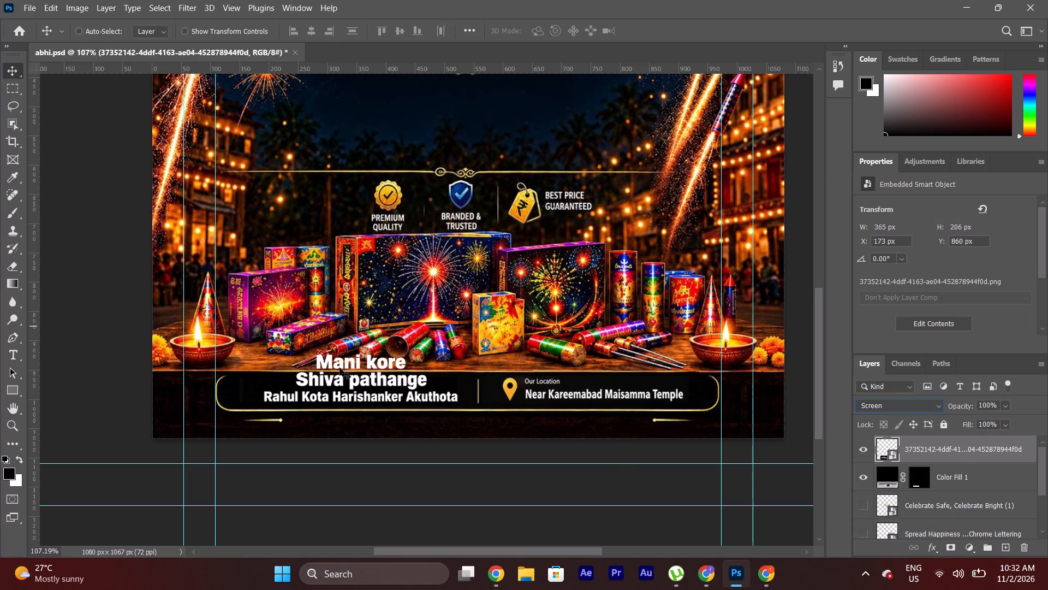
# Reposition the names image to about X 191 px, Y 838 px, with its bottom line inside the location strip.
pyautogui.moveTo(371, 381); pyautogui.dragTo(366, 393)
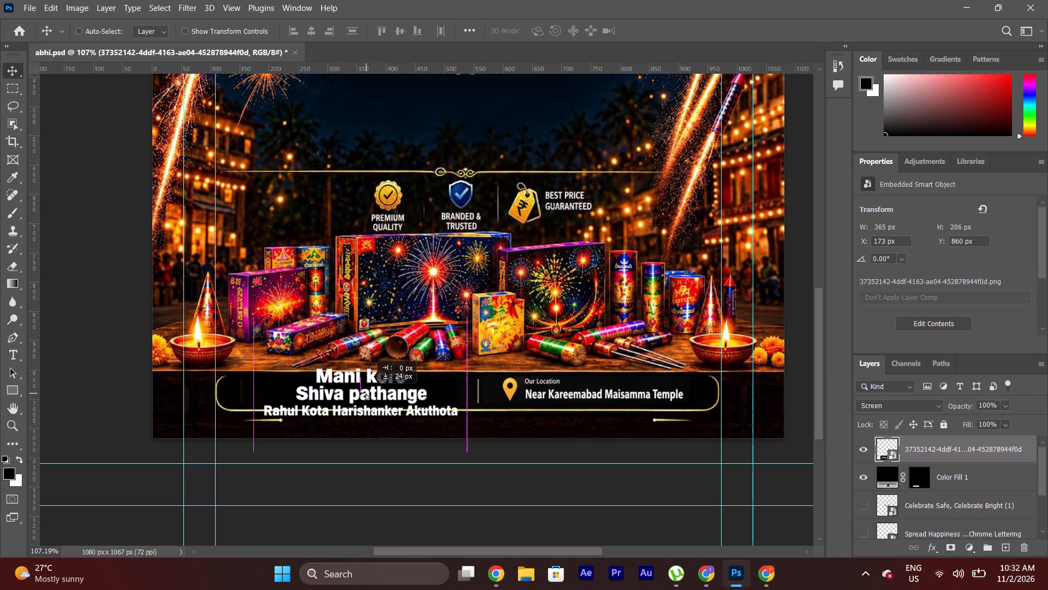
pyautogui.moveTo(366, 393); pyautogui.dragTo(359, 380)
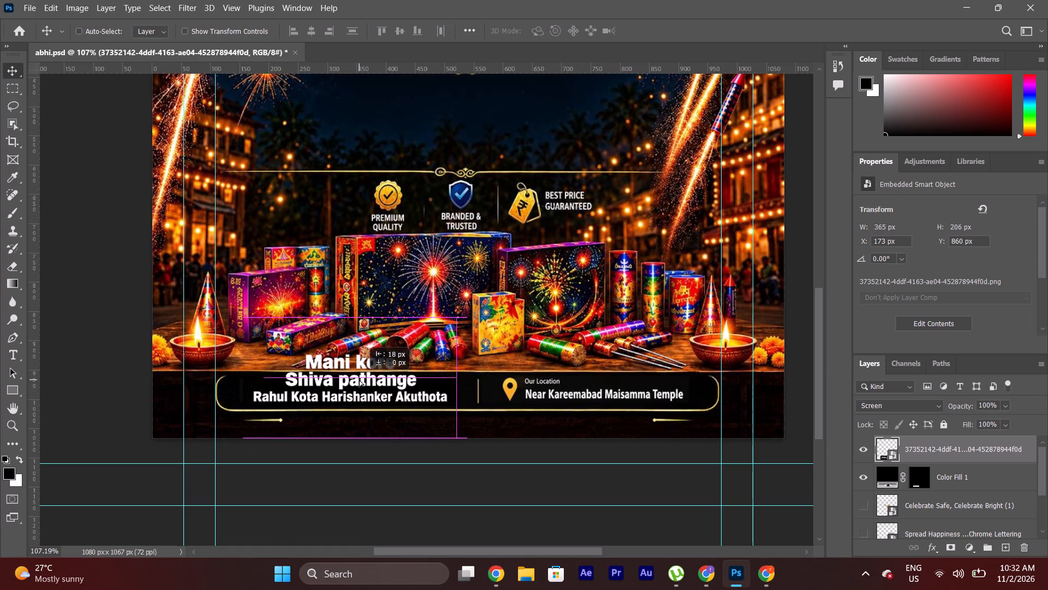
pyautogui.moveTo(359, 380); pyautogui.dragTo(372, 368)
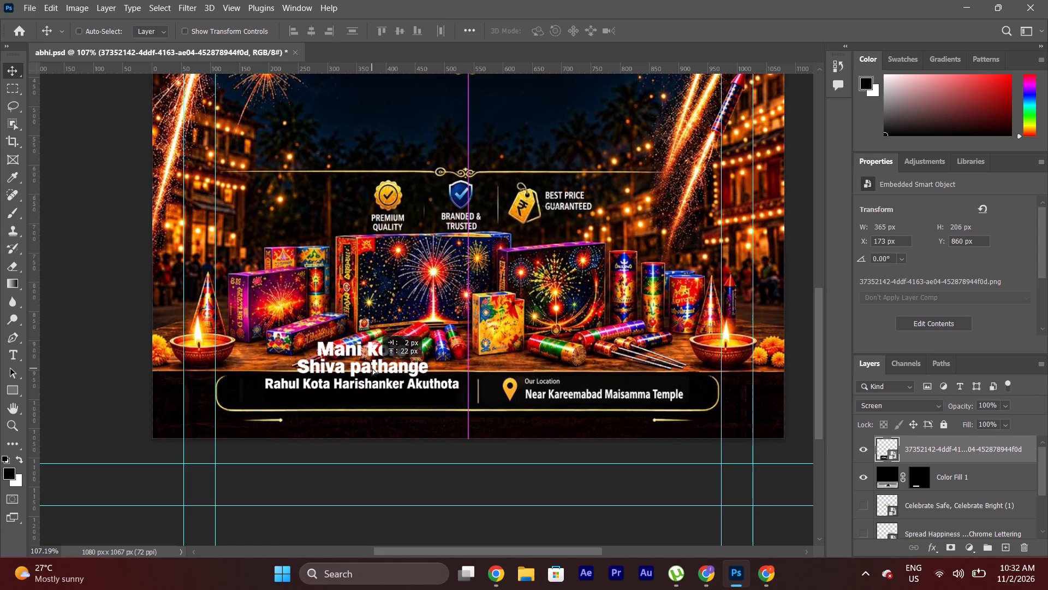
pyautogui.moveTo(372, 368); pyautogui.dragTo(388, 368)
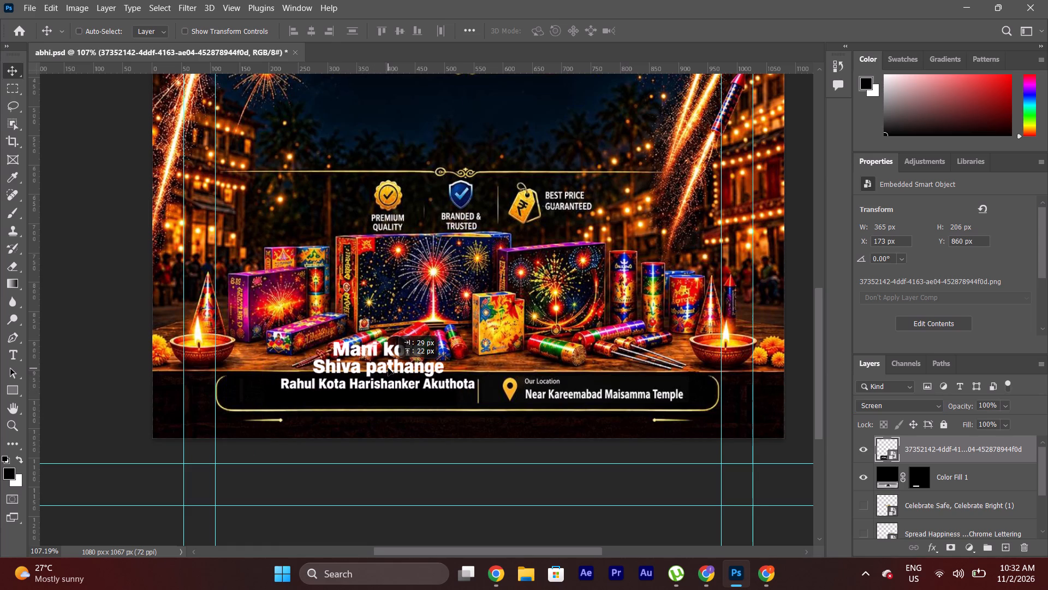
pyautogui.moveTo(388, 368); pyautogui.dragTo(385, 368)
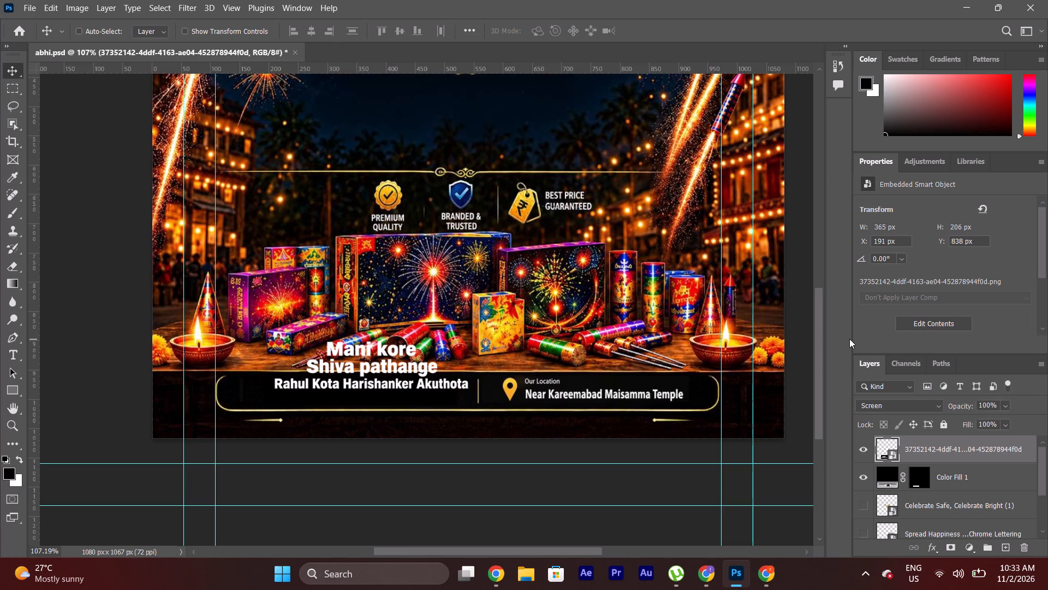
# Copy the top two name lines to a new layer using a rectangular selection about 292 by 77 px, and hide the original names layer.
pyautogui.moveTo(819, 350); pyautogui.dragTo(819, 367)
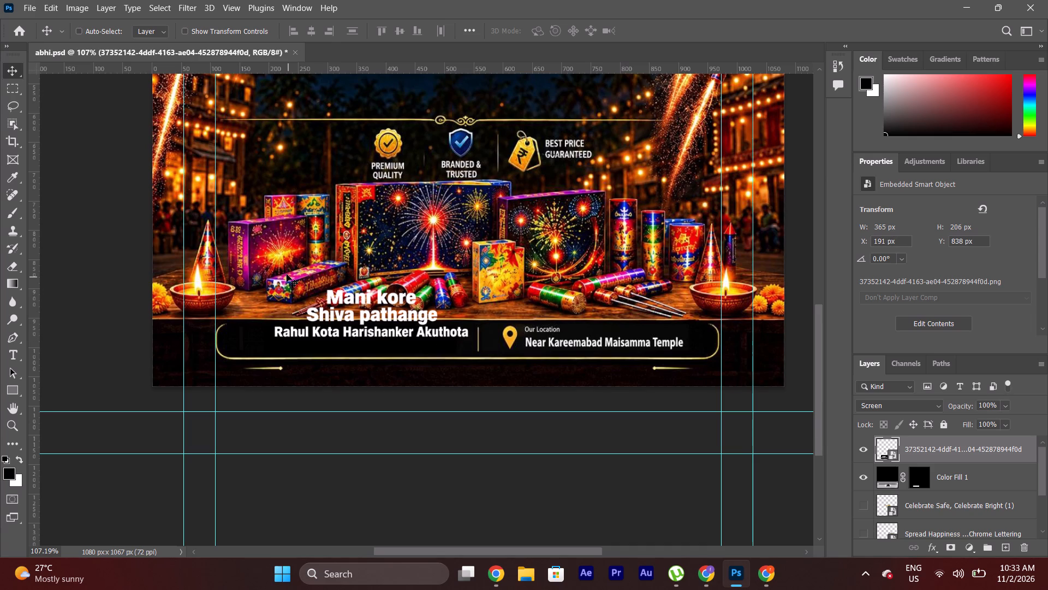
pyautogui.click(16, 84)
pyautogui.moveTo(279, 282); pyautogui.dragTo(449, 327)
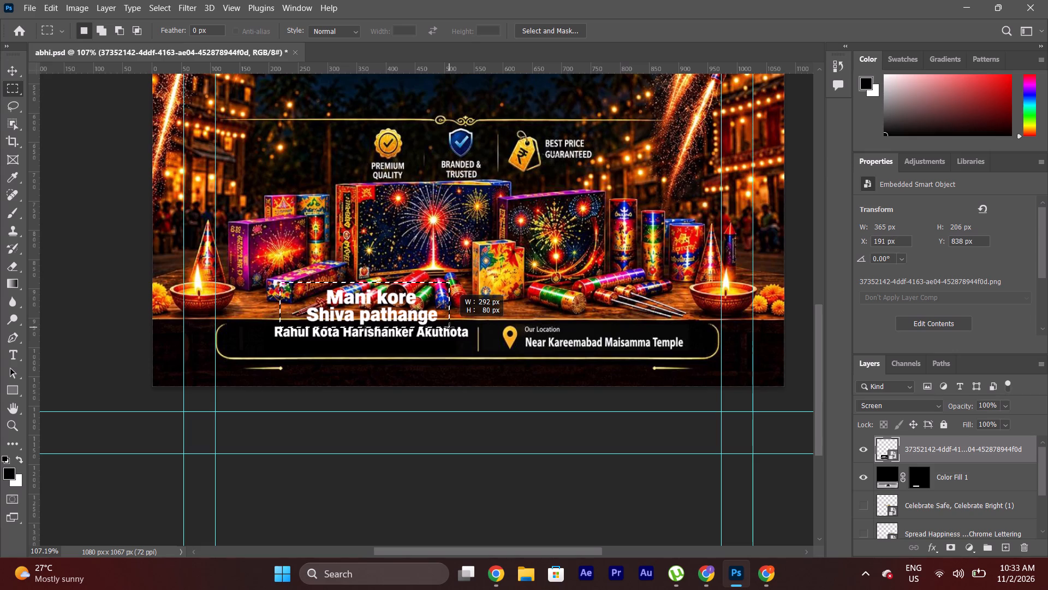
pyautogui.moveTo(449, 327); pyautogui.dragTo(449, 326)
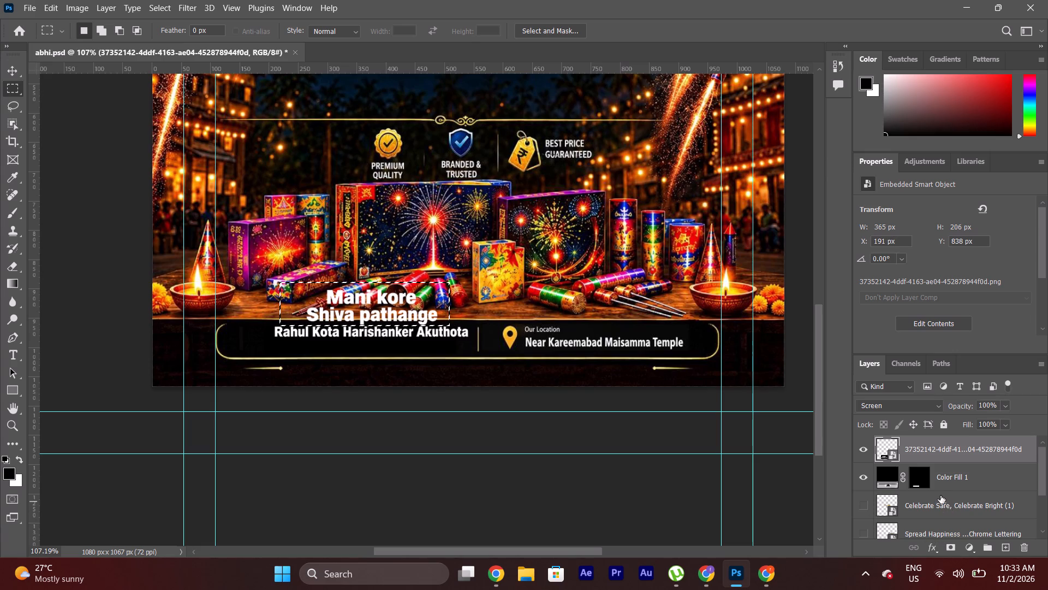
pyautogui.hotkey('ctrl', 'j')
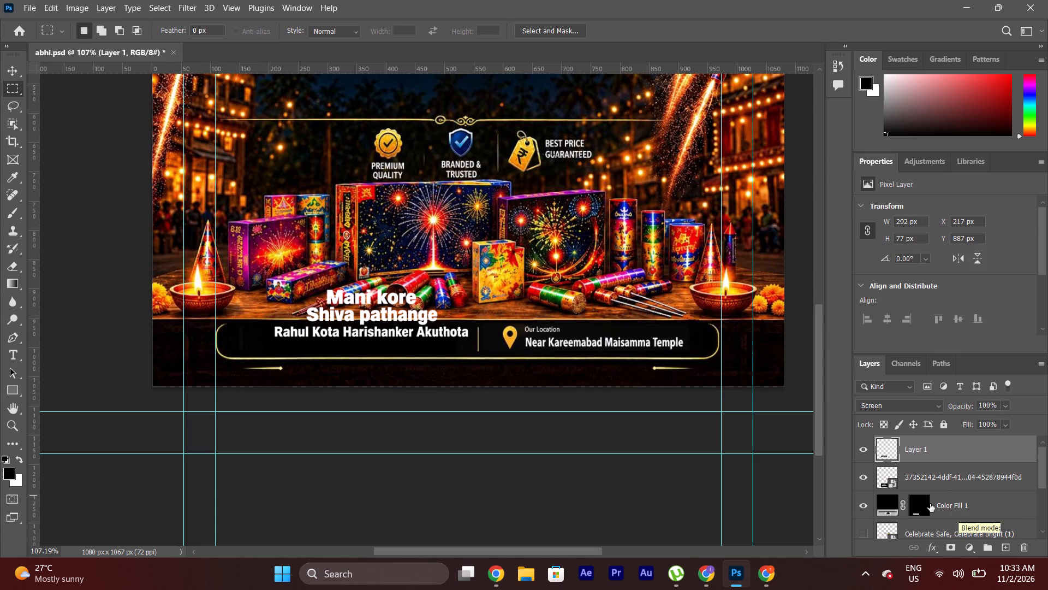
pyautogui.click(860, 475)
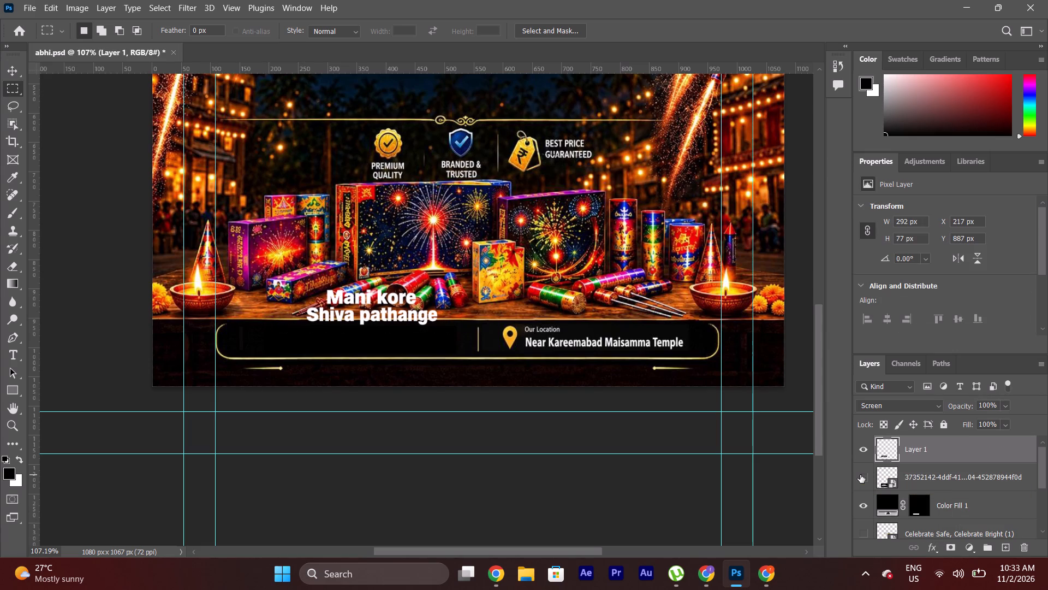
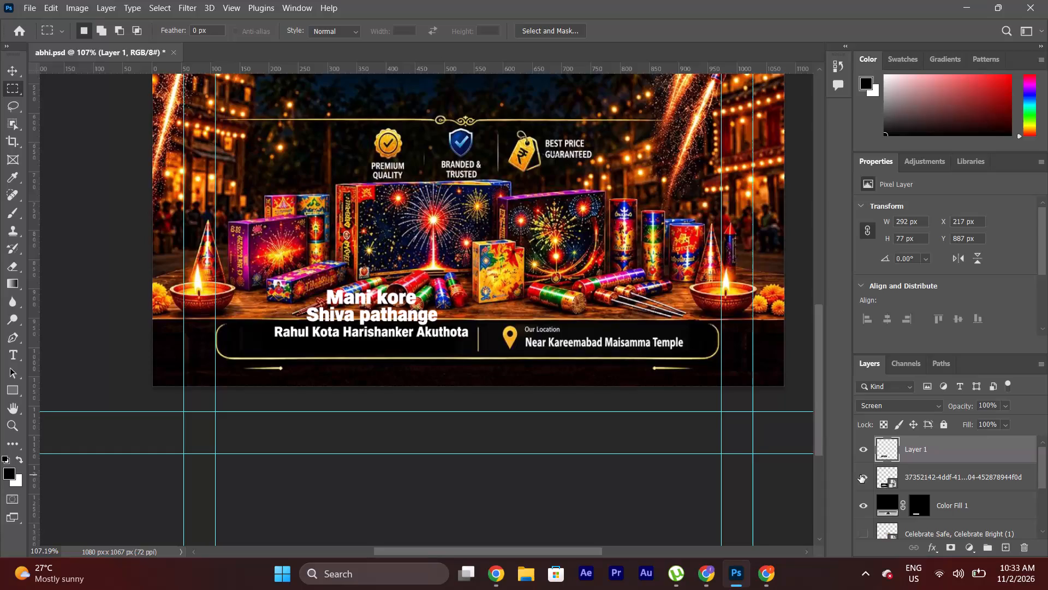
# Show the original names layer, scale it to about 255 by 143 px and place it at about X 302 px, Y 885 px.
pyautogui.click(860, 475)
pyautogui.click(860, 475)
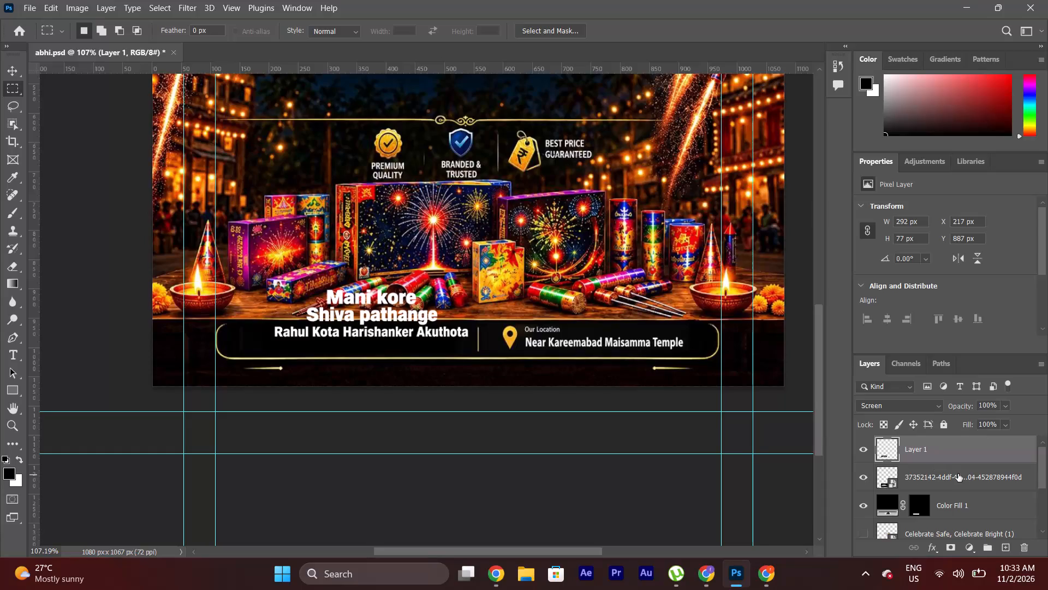
pyautogui.click(953, 476)
pyautogui.press('v')
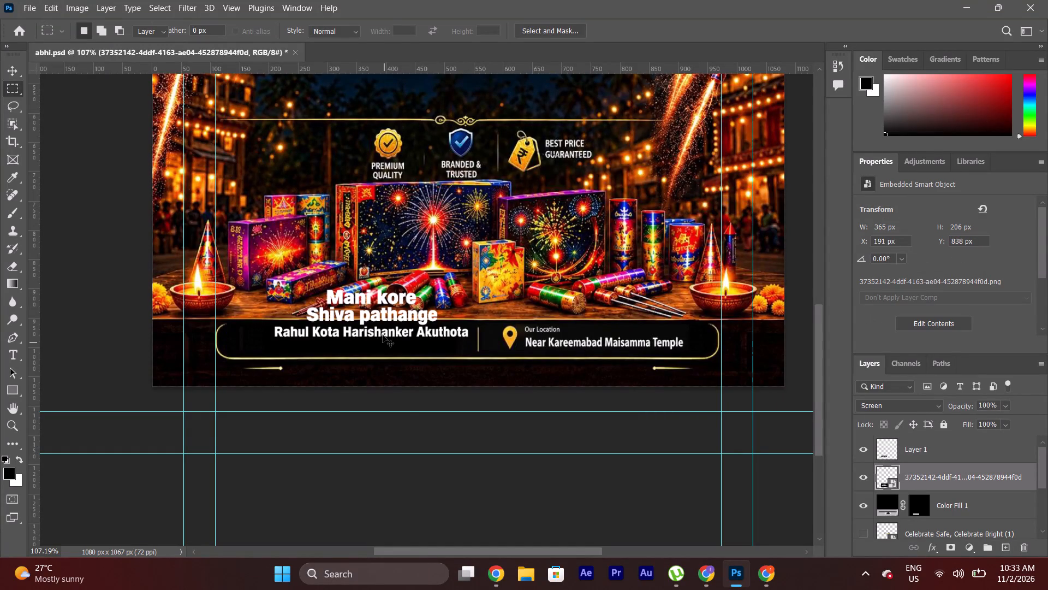
pyautogui.hotkey('ctrl', 't')
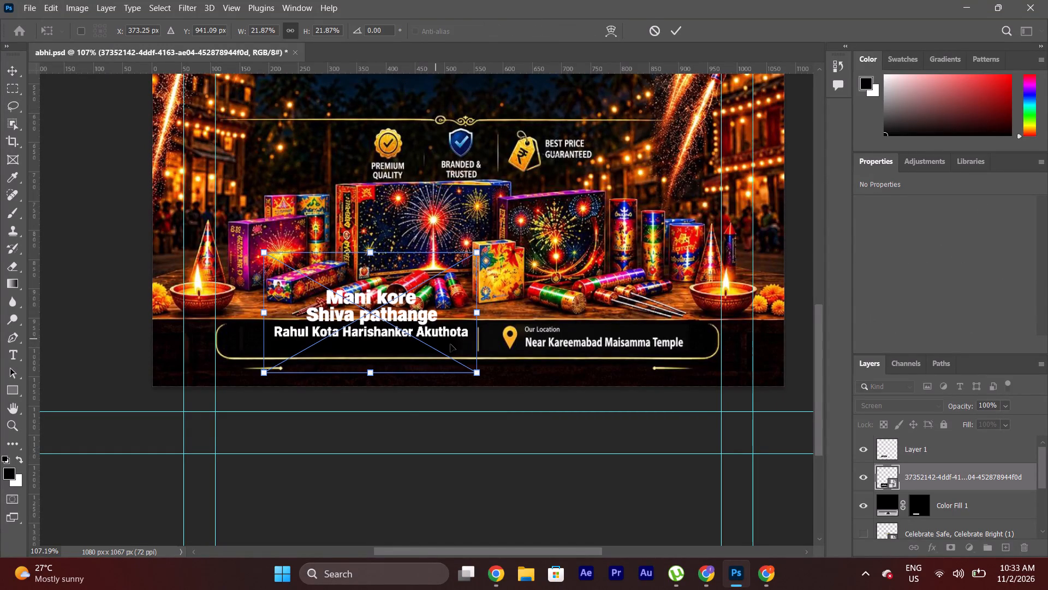
pyautogui.moveTo(478, 375); pyautogui.dragTo(416, 345)
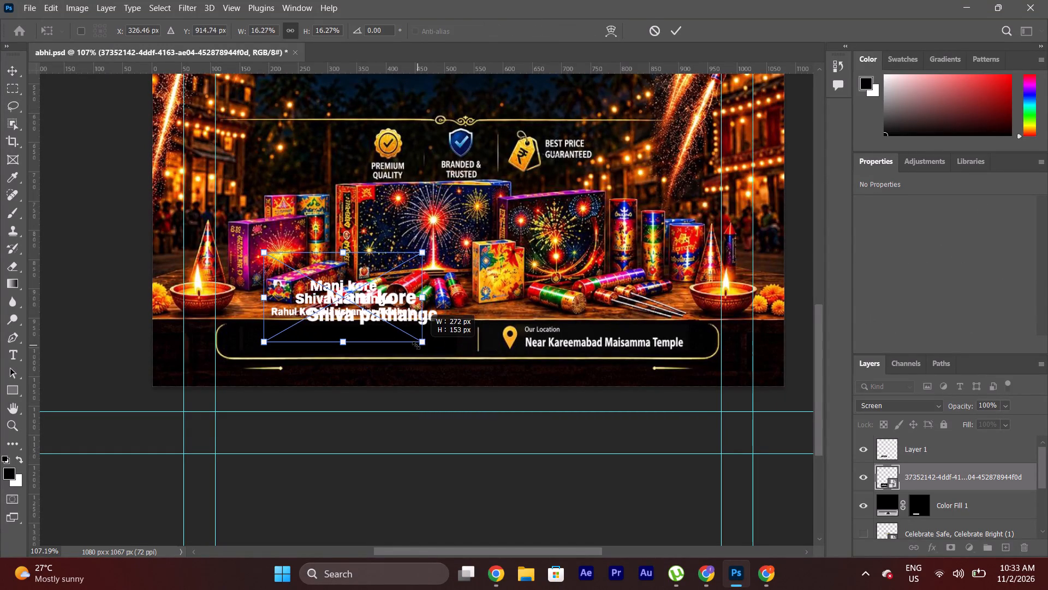
pyautogui.moveTo(416, 345); pyautogui.dragTo(412, 341)
pyautogui.moveTo(363, 282); pyautogui.dragTo(415, 312)
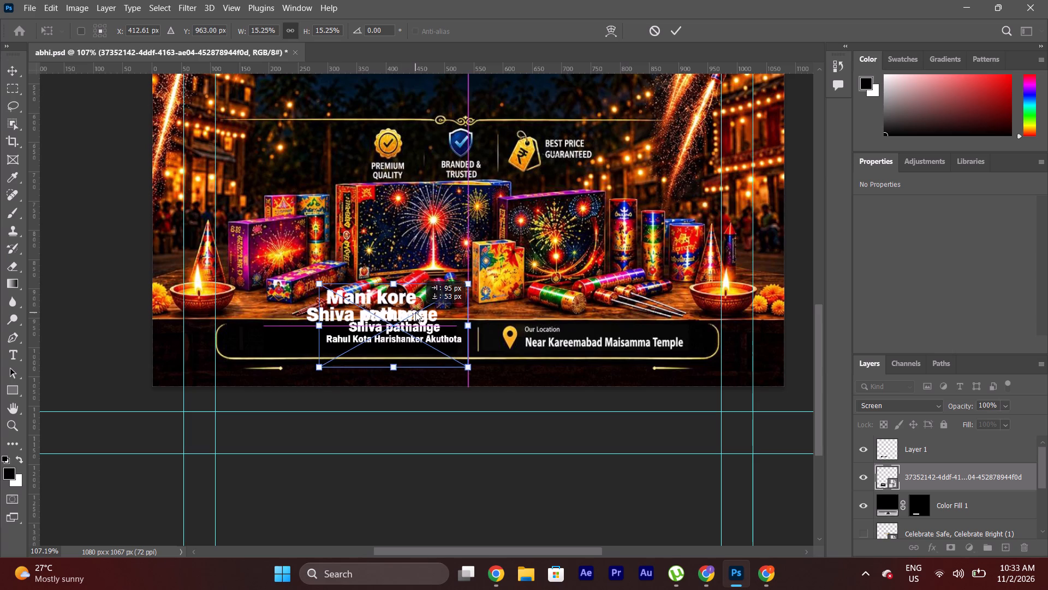
pyautogui.moveTo(415, 312); pyautogui.dragTo(433, 306)
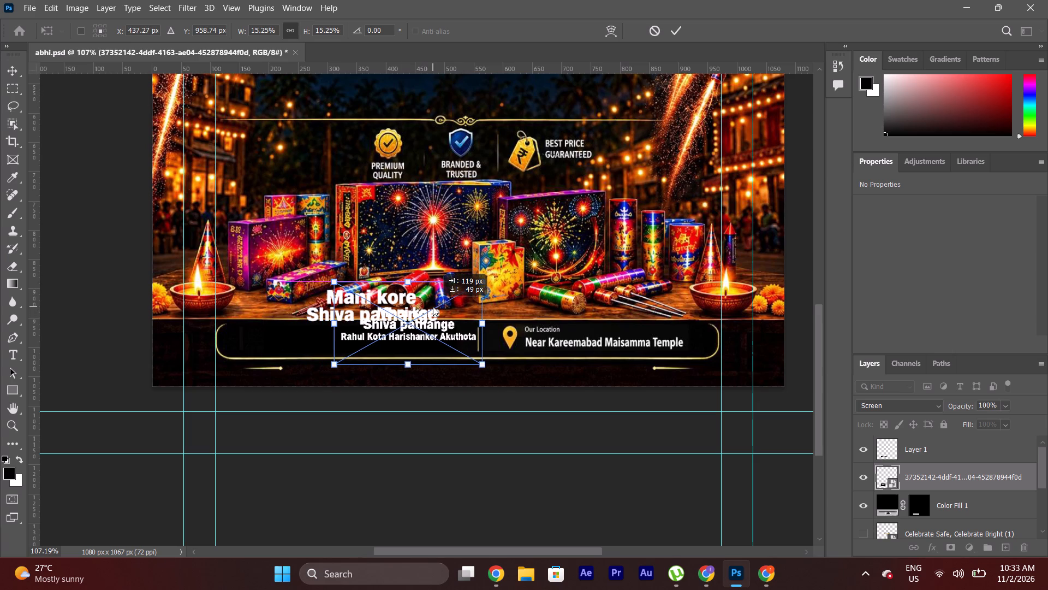
pyautogui.moveTo(433, 306); pyautogui.dragTo(428, 306)
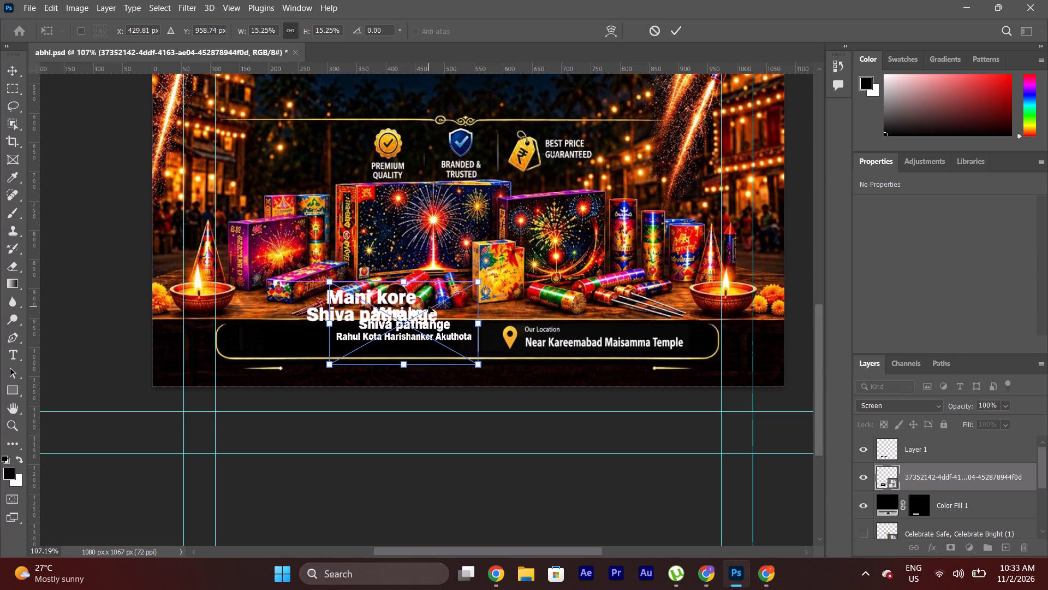
pyautogui.press('Up')
pyautogui.press('Up')
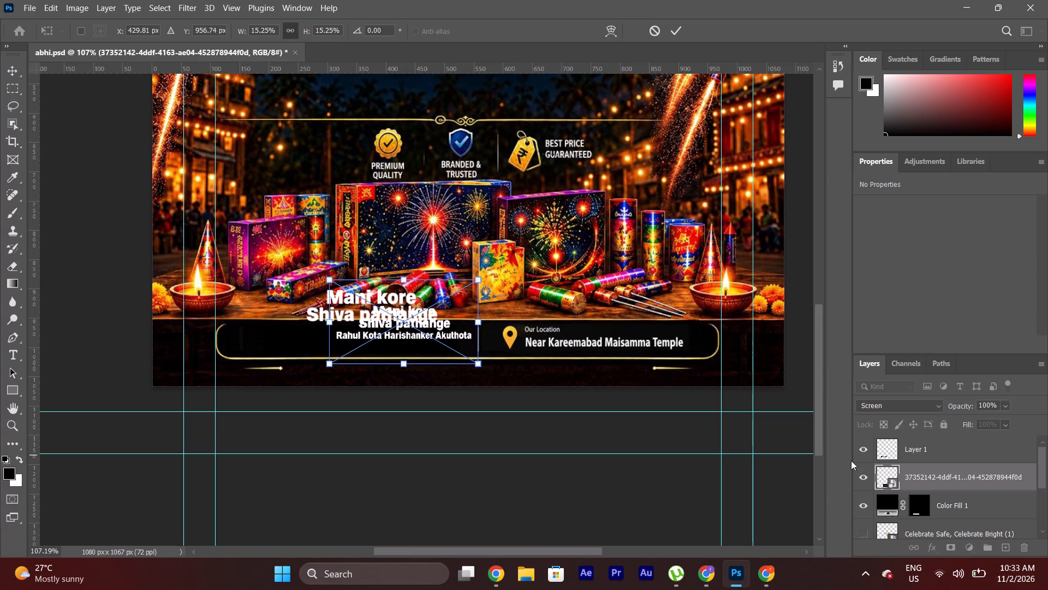
# Move the copied two-line names layer down to the left end of the location strip, about X 54 px, Y 949 px.
pyautogui.click(904, 459)
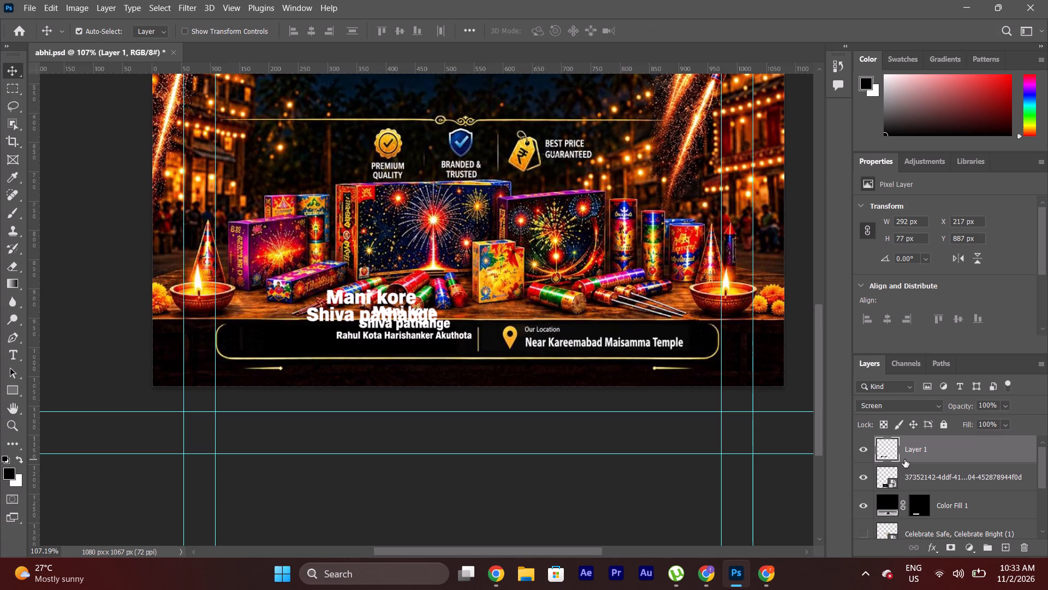
pyautogui.hotkey('ctrl', 't')
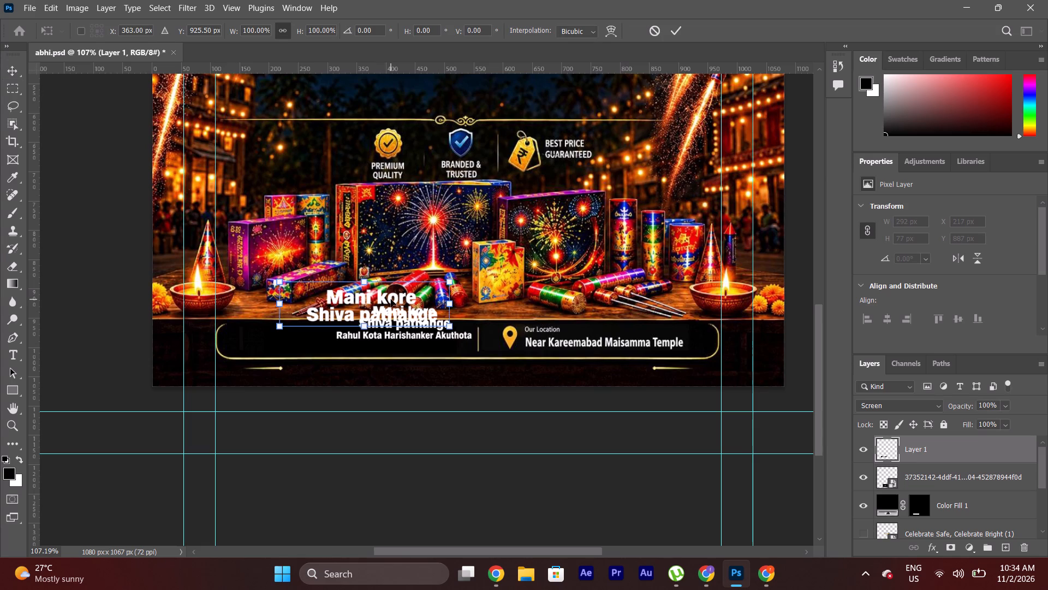
pyautogui.moveTo(391, 299); pyautogui.dragTo(291, 335)
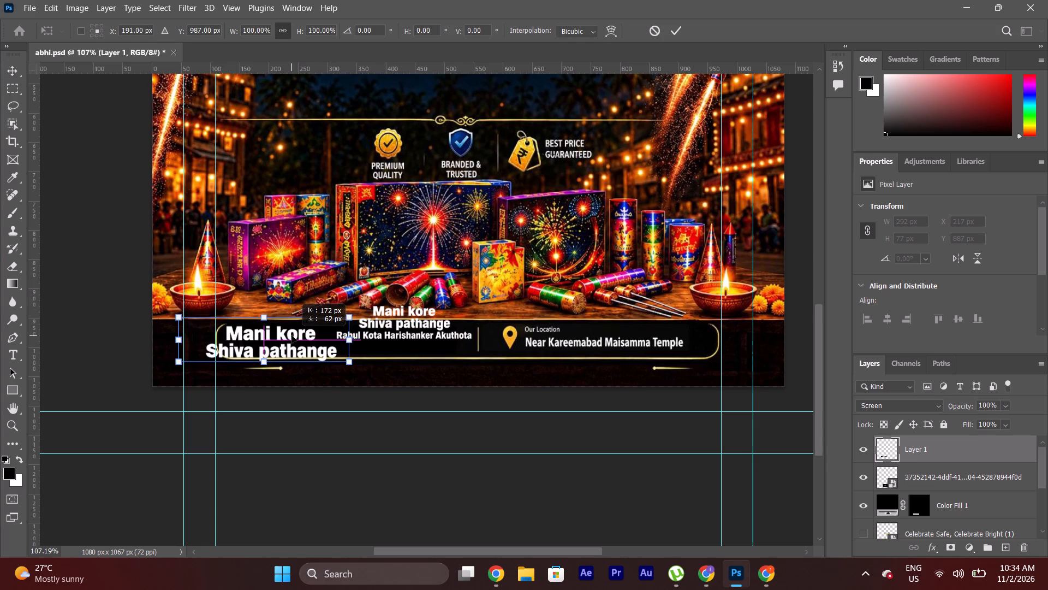
pyautogui.moveTo(291, 335); pyautogui.dragTo(295, 334)
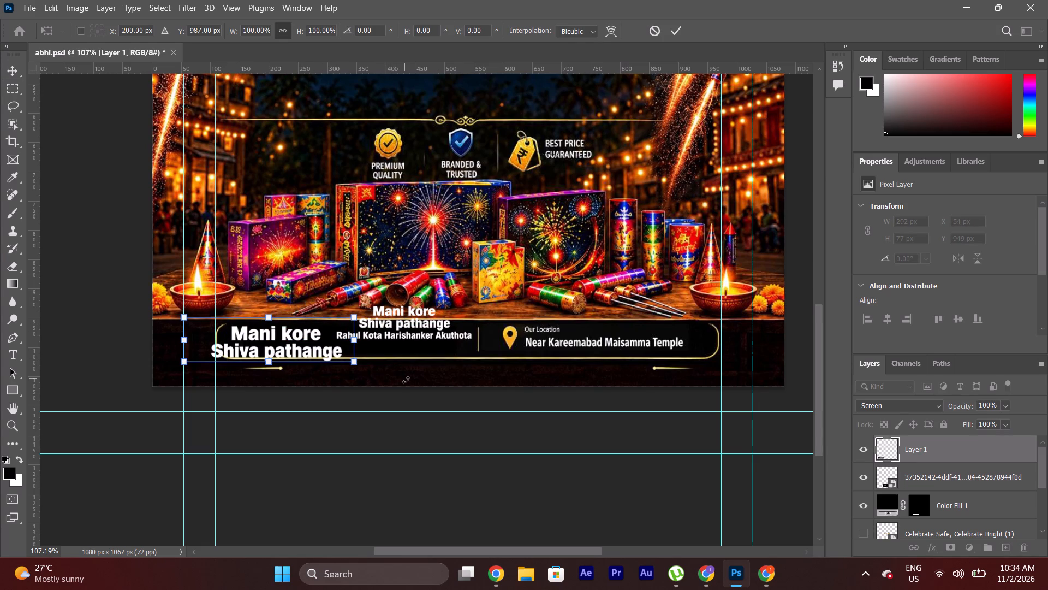
# Rasterize the original names layer and delete its top two name lines with a rectangular selection.
pyautogui.click(926, 475)
pyautogui.tripleClick(926, 475)
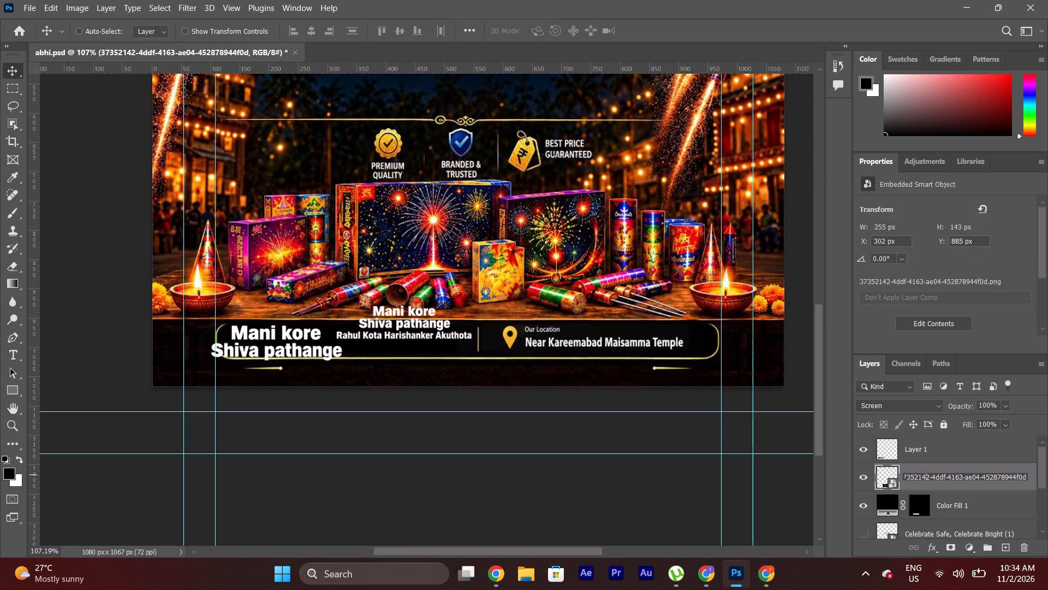
pyautogui.click(16, 84)
pyautogui.moveTo(336, 293); pyautogui.dragTo(474, 329)
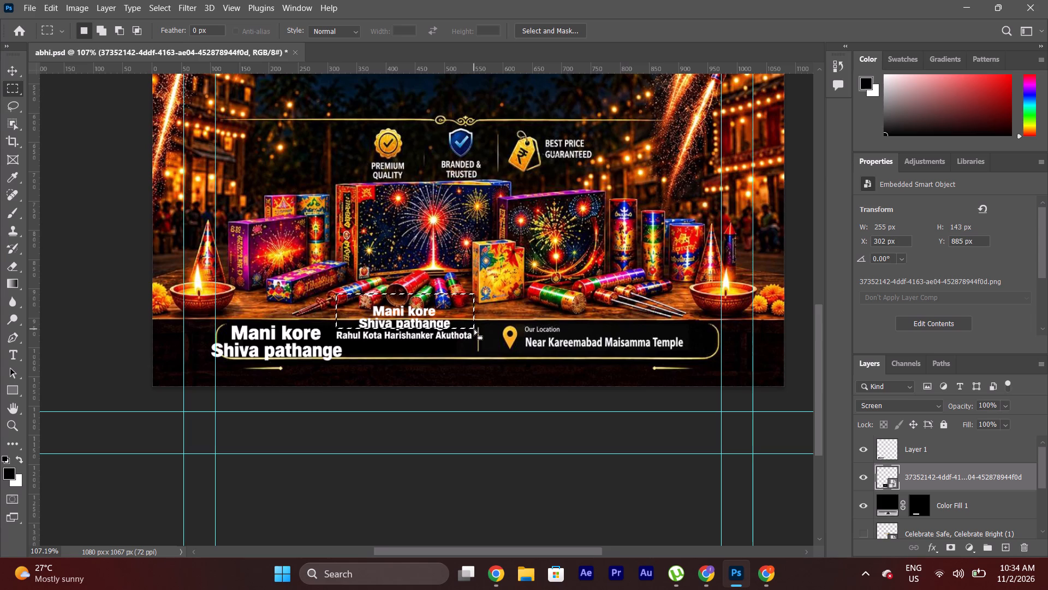
pyautogui.press('Delete')
pyautogui.click(493, 223)
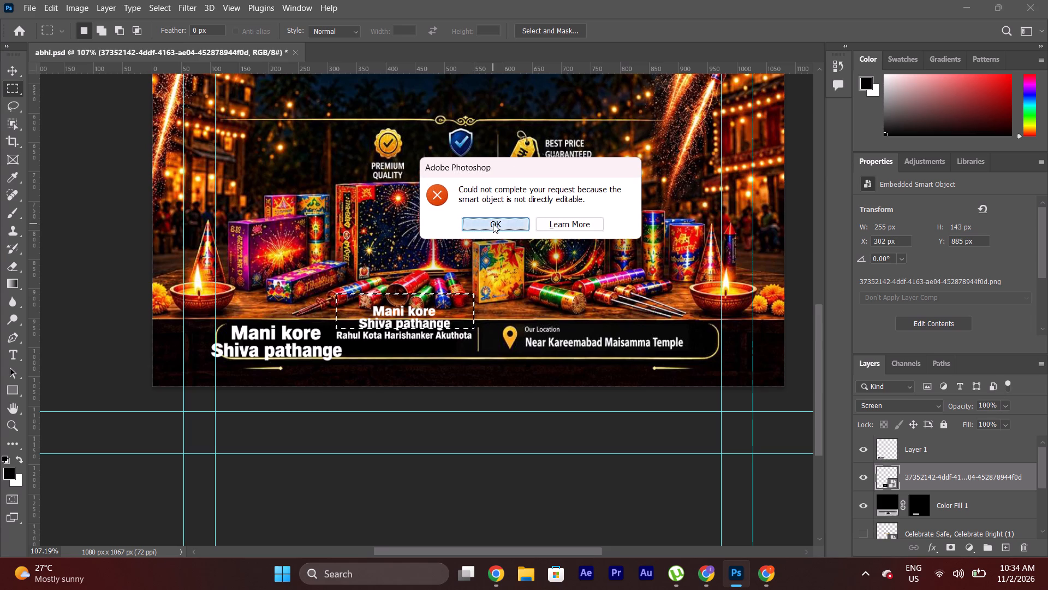
pyautogui.rightClick(970, 474)
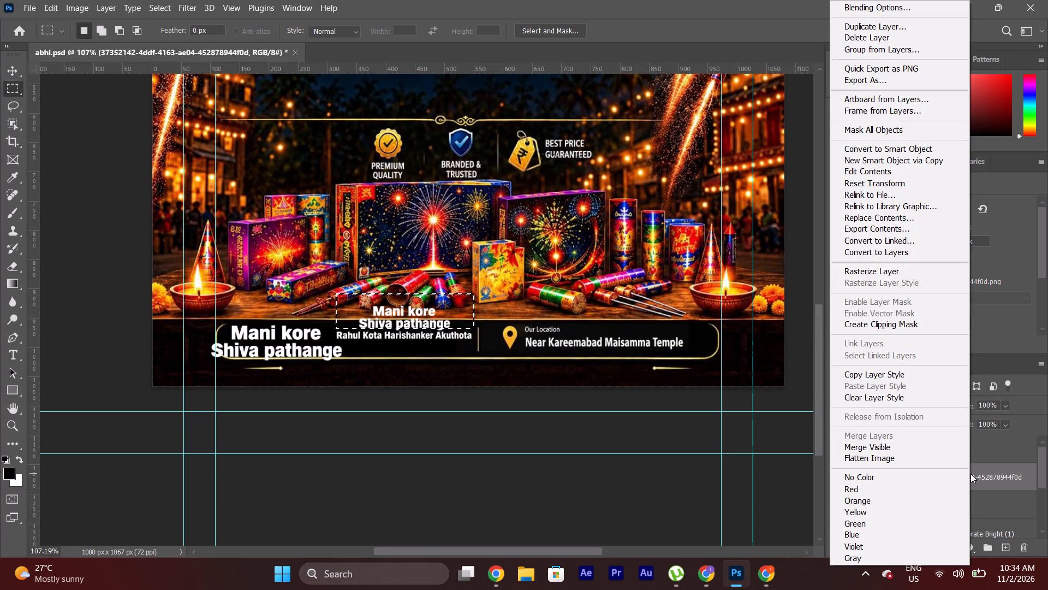
pyautogui.click(897, 272)
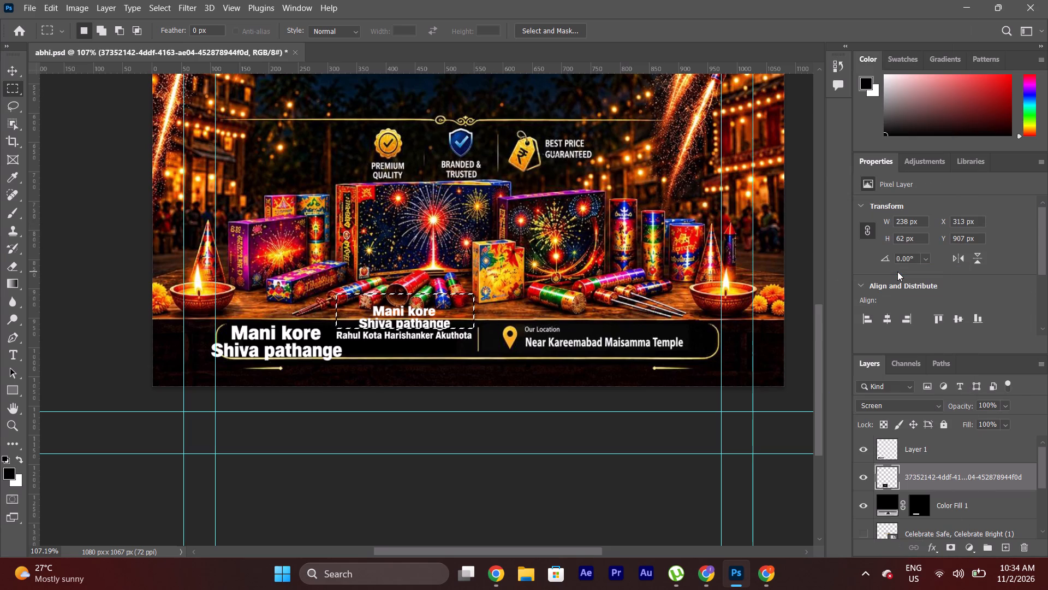
pyautogui.press('Delete')
# Delete the leftover letter fragments above the remaining bottom name line and clear the selection.
pyautogui.keyDown('alt'); pyautogui.hscroll(-2, 342, 337); pyautogui.keyUp('alt')
pyautogui.moveTo(317, 285); pyautogui.dragTo(494, 296)
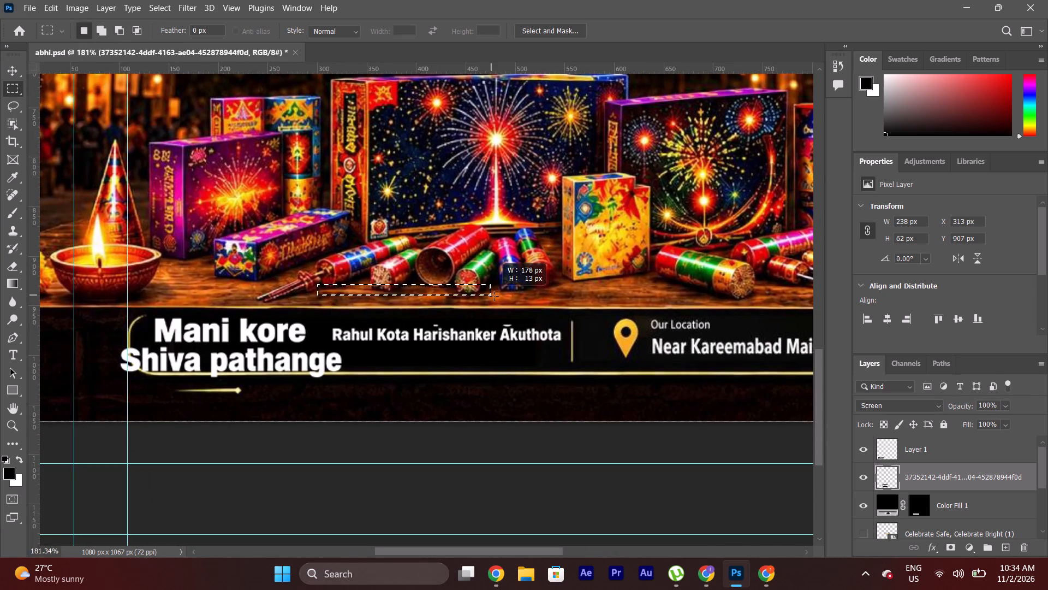
pyautogui.moveTo(494, 296); pyautogui.dragTo(541, 327)
pyautogui.press('Delete')
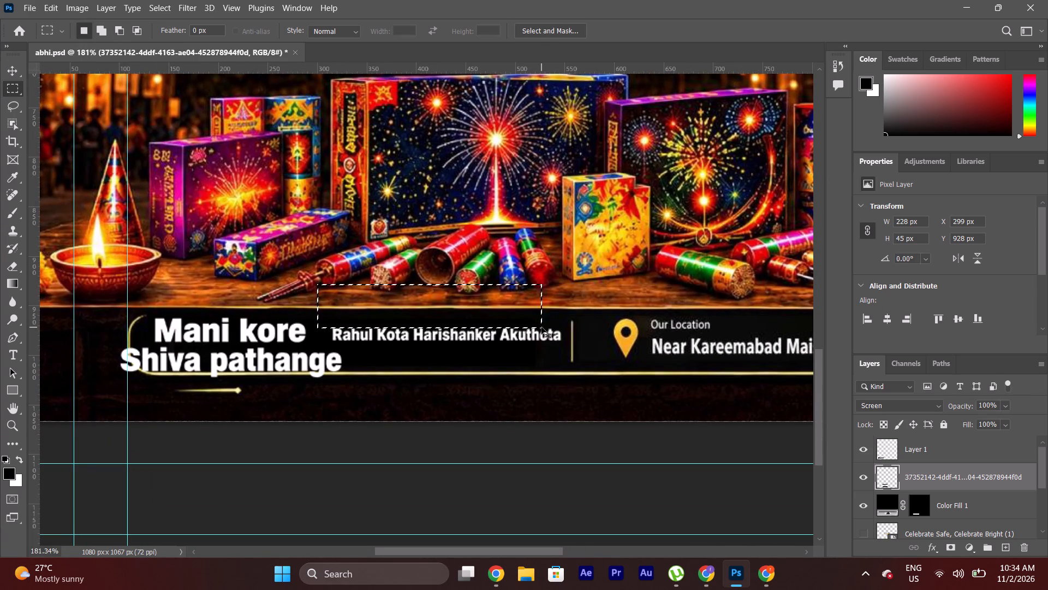
pyautogui.hotkey('ctrl', 'd')
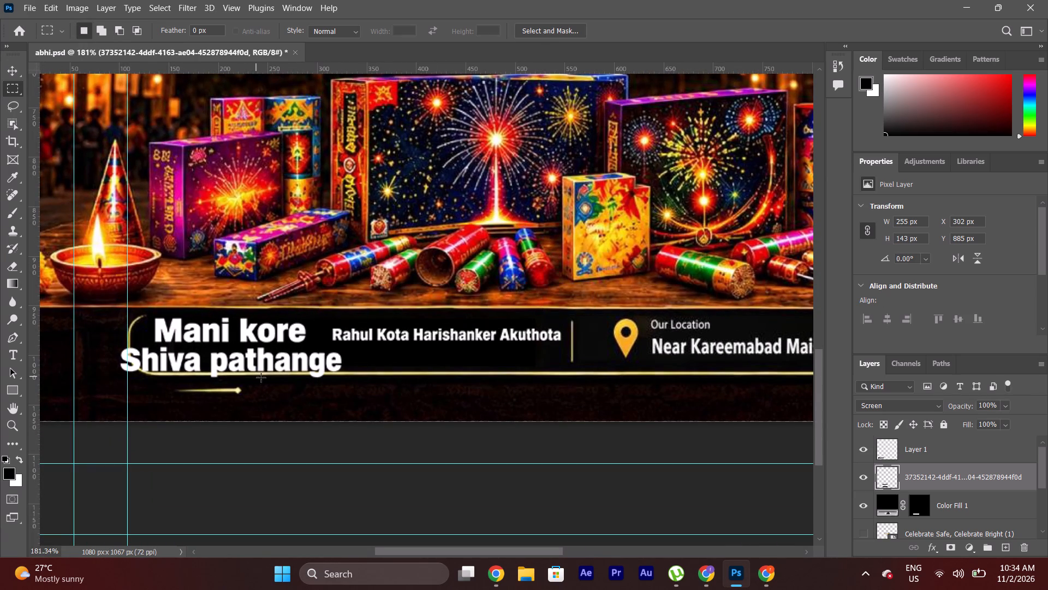
# Scale the two-line names copy to about 152 by 40 px and place it at about X 78 px, Y 967 px.
pyautogui.scroll(1, 928, 477)
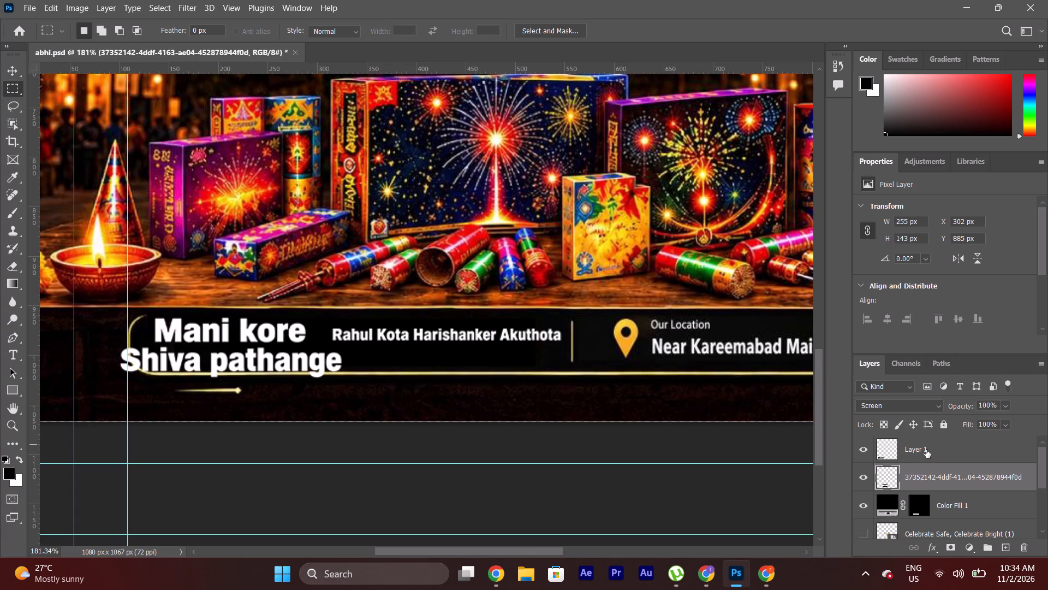
pyautogui.click(926, 450)
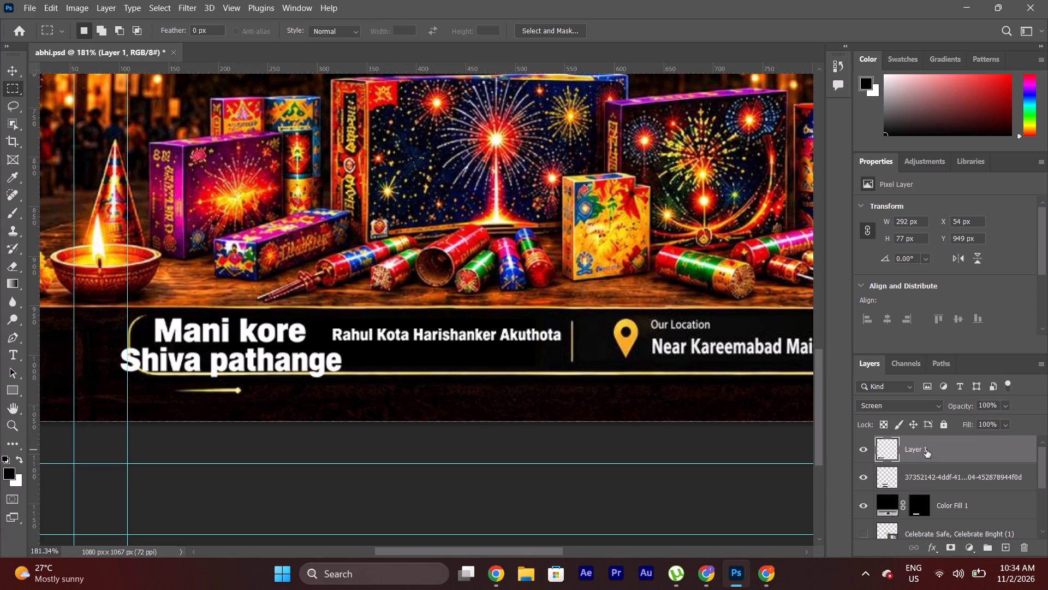
pyautogui.hotkey('ctrl', 't')
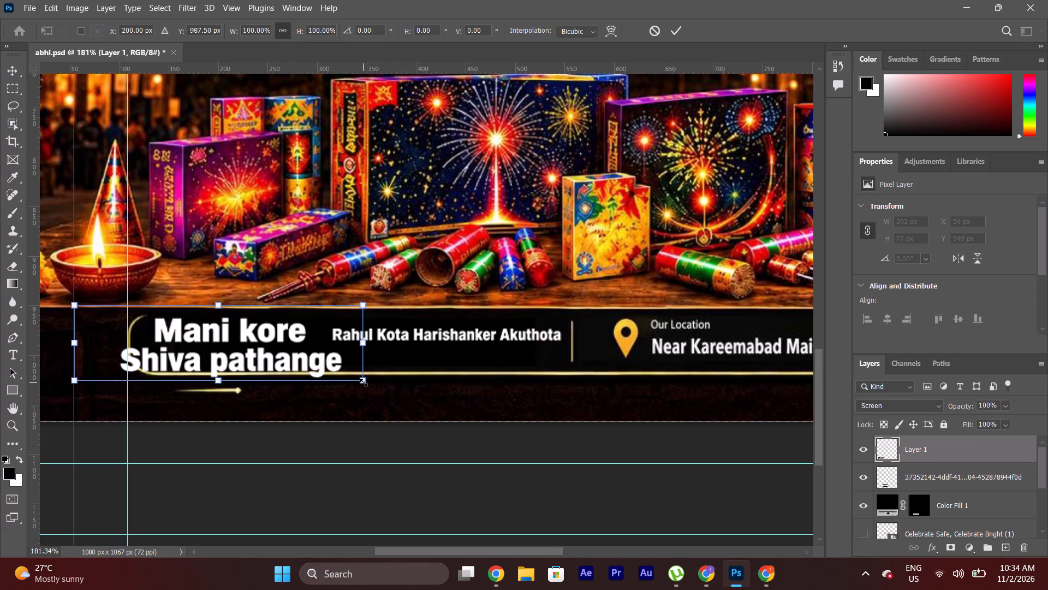
pyautogui.moveTo(364, 382); pyautogui.dragTo(273, 344)
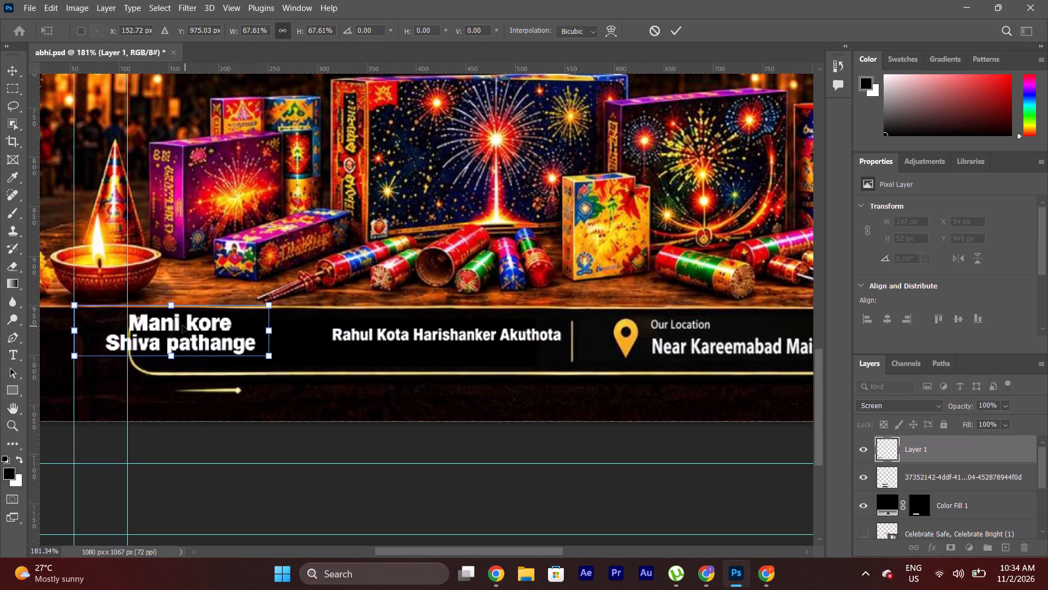
pyautogui.moveTo(176, 327); pyautogui.dragTo(188, 343)
pyautogui.moveTo(283, 368); pyautogui.dragTo(238, 358)
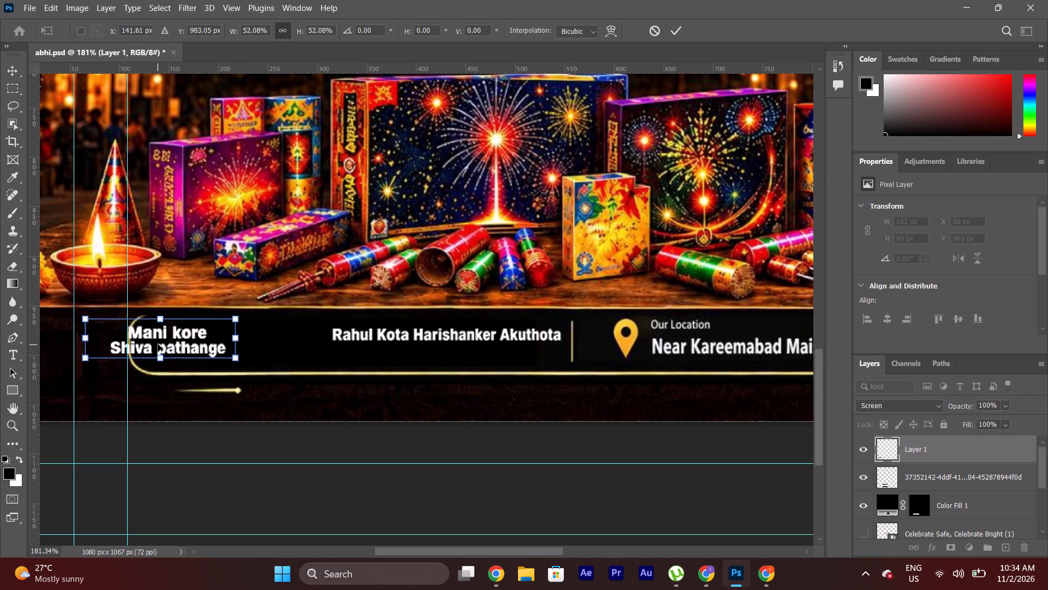
pyautogui.moveTo(158, 344); pyautogui.dragTo(170, 347)
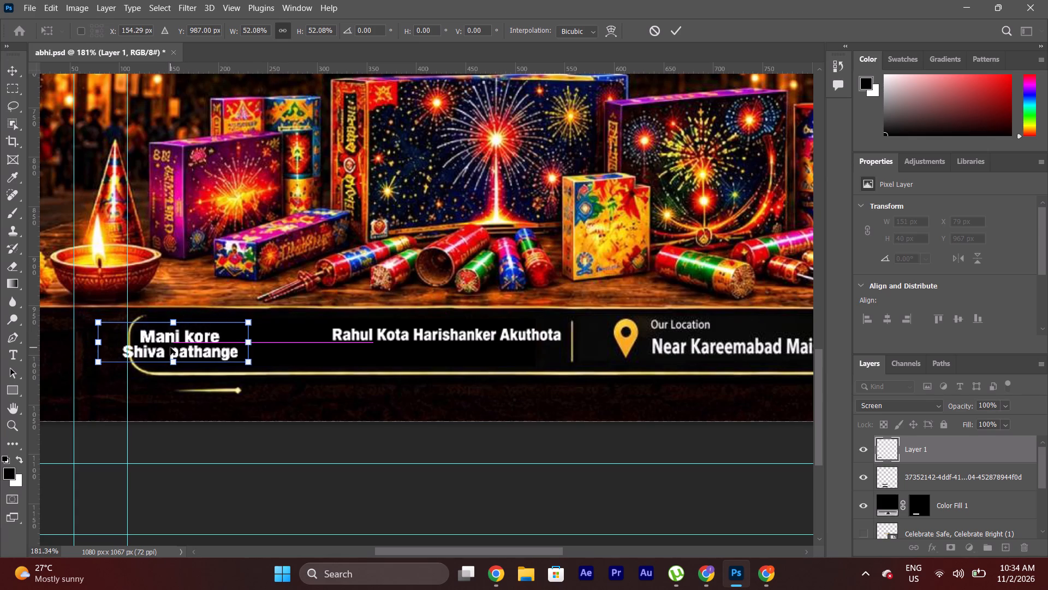
pyautogui.click(930, 446)
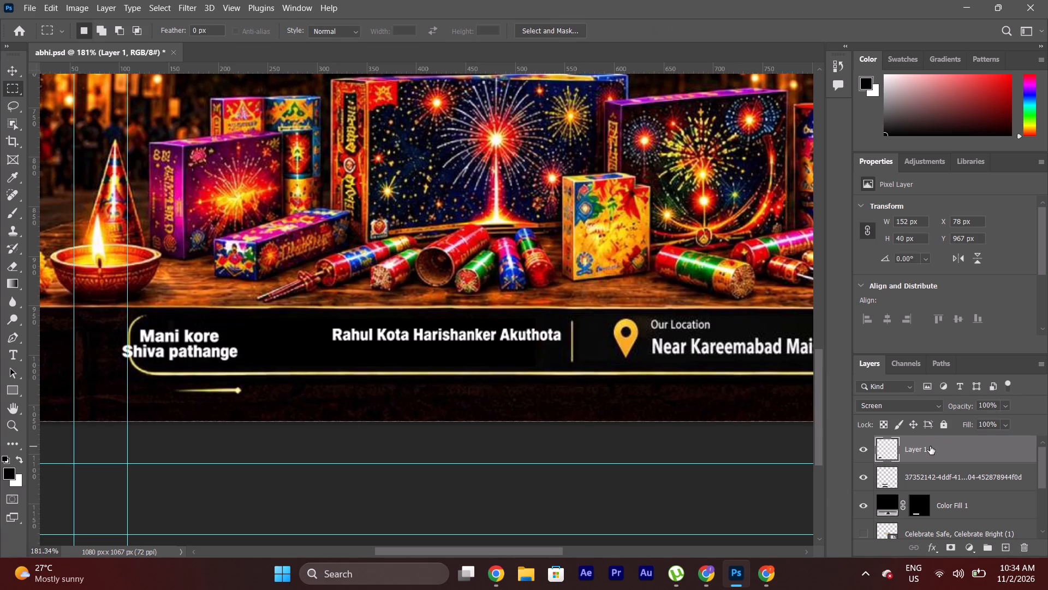
# Copy the lower line of the two-line names layer to a new layer using a rectangular selection about 133 by 37 px.
pyautogui.moveTo(111, 347); pyautogui.dragTo(245, 386)
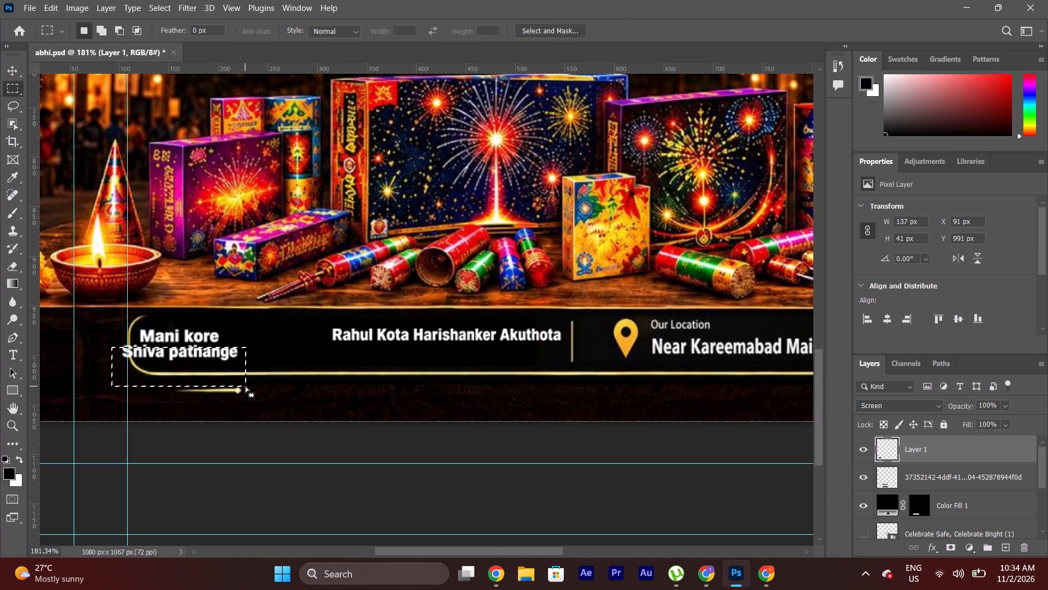
pyautogui.hscroll(-1, 159, 341)
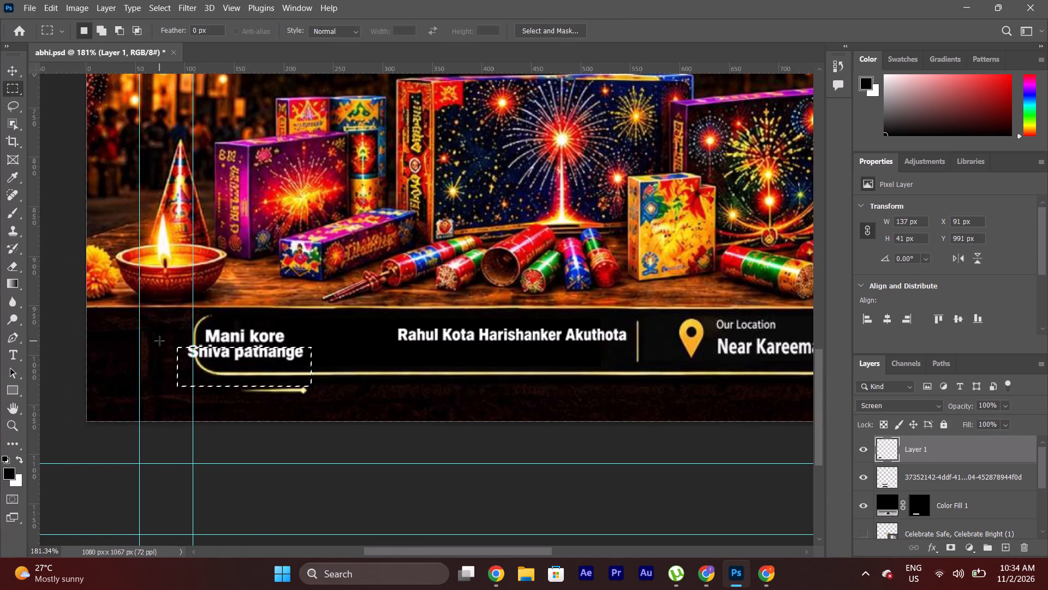
pyautogui.keyDown('alt'); pyautogui.hscroll(-1, 212, 350); pyautogui.keyUp('alt')
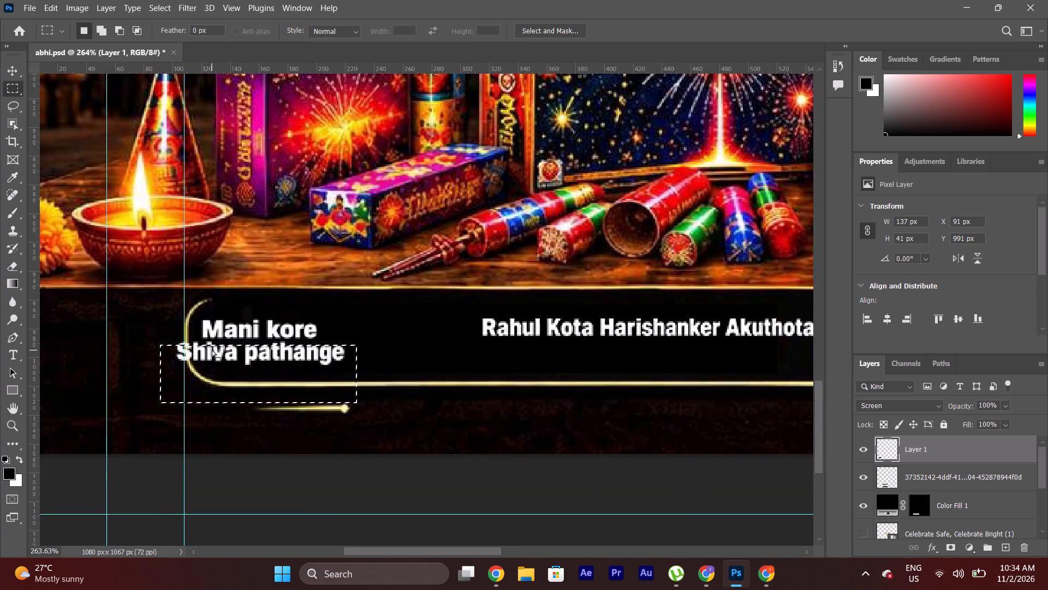
pyautogui.moveTo(172, 339); pyautogui.dragTo(314, 381)
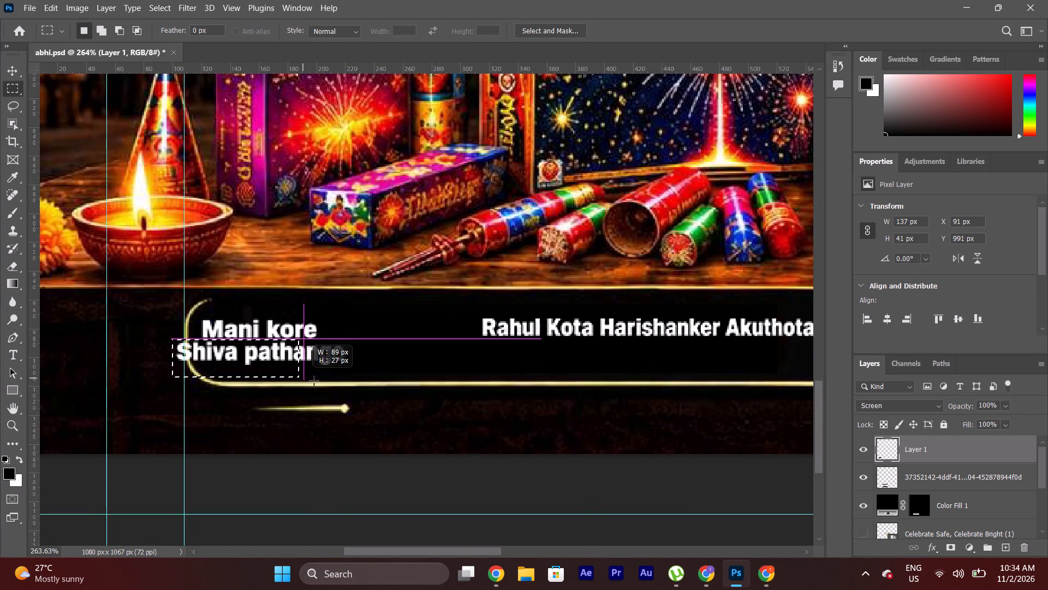
pyautogui.moveTo(314, 381); pyautogui.dragTo(362, 392)
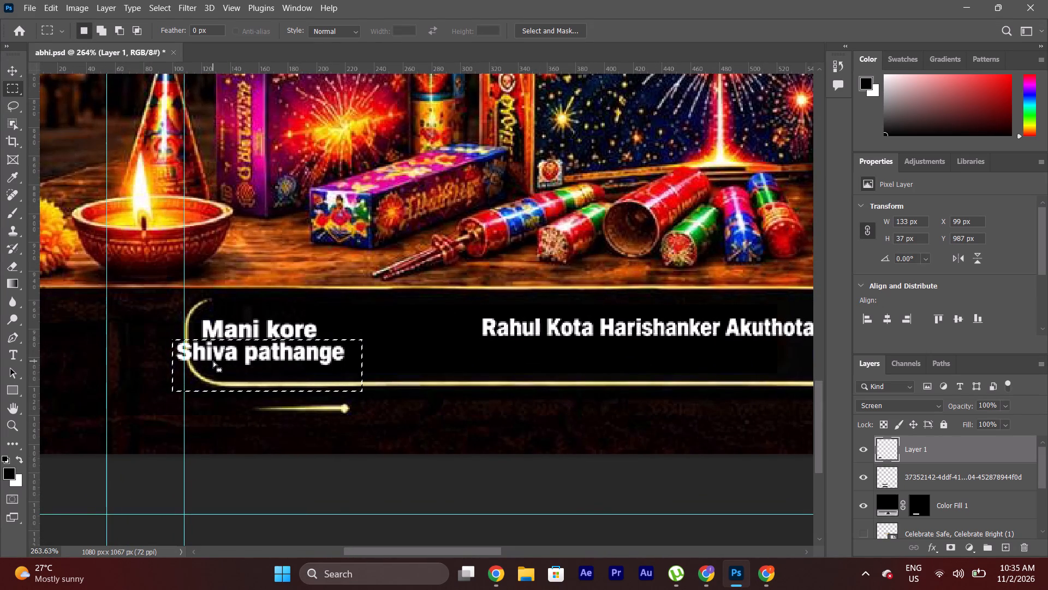
pyautogui.hotkey('ctrl', 'j')
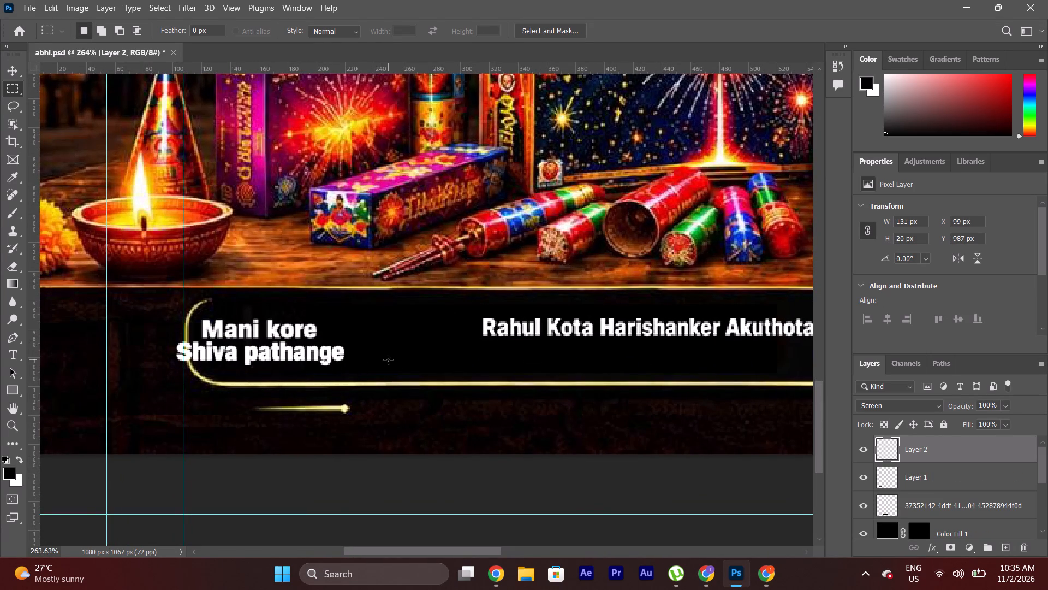
# Move the copied lower name line up beside the other names, between the two lines, at about X 191 px, Y 969 px.
pyautogui.hotkey('ctrl', 't')
pyautogui.moveTo(284, 353); pyautogui.dragTo(313, 351)
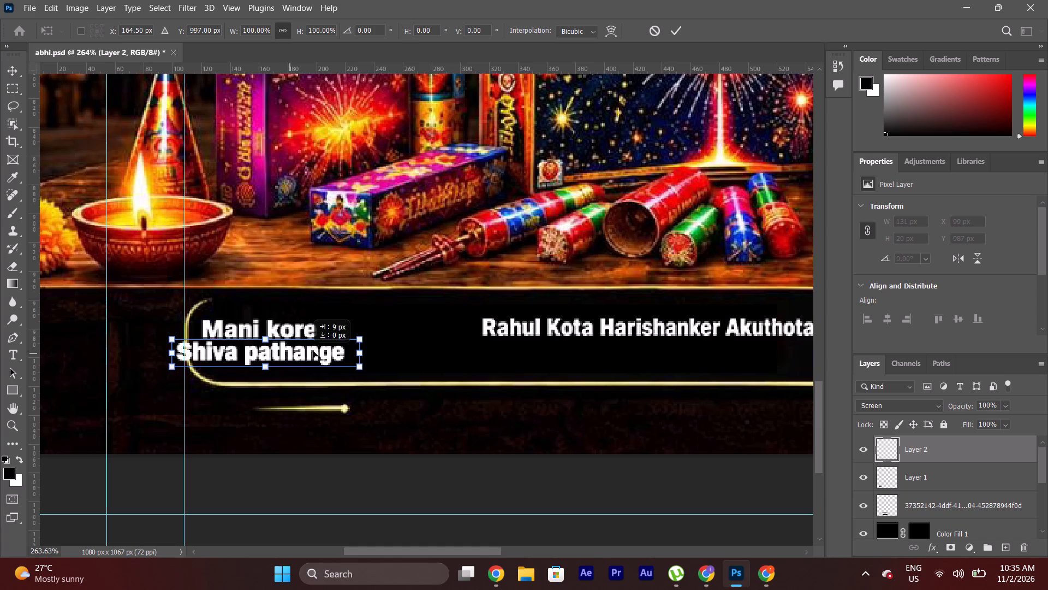
pyautogui.moveTo(313, 351); pyautogui.dragTo(415, 331)
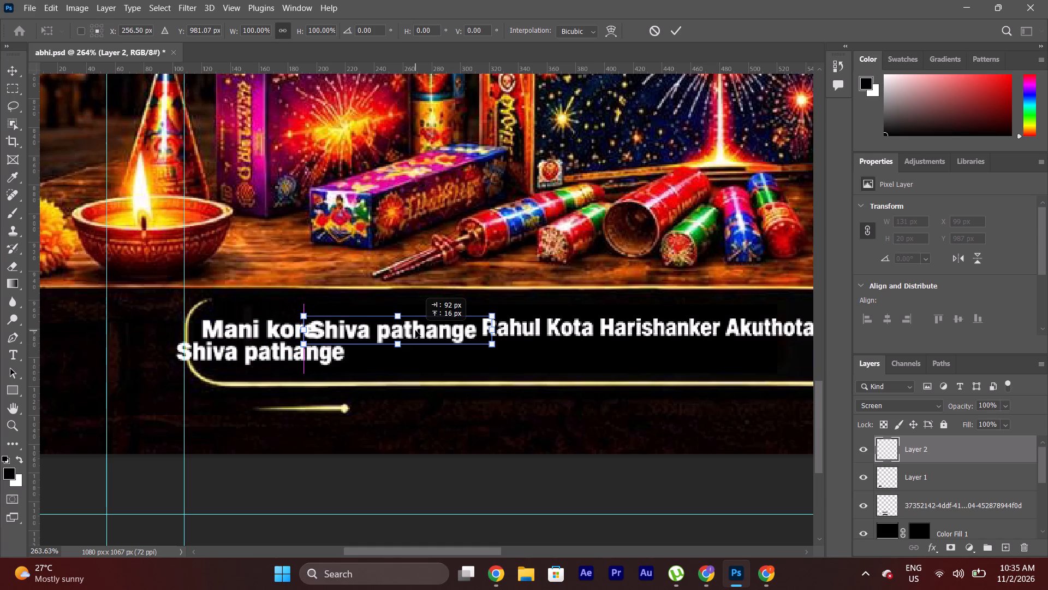
pyautogui.moveTo(415, 331); pyautogui.dragTo(415, 328)
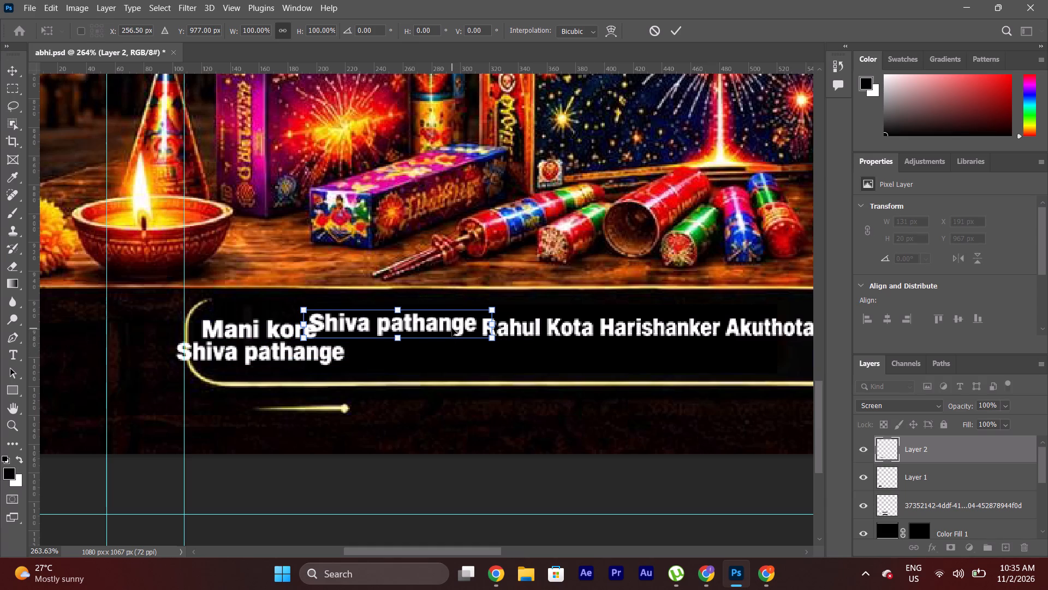
pyautogui.moveTo(450, 328); pyautogui.dragTo(451, 335)
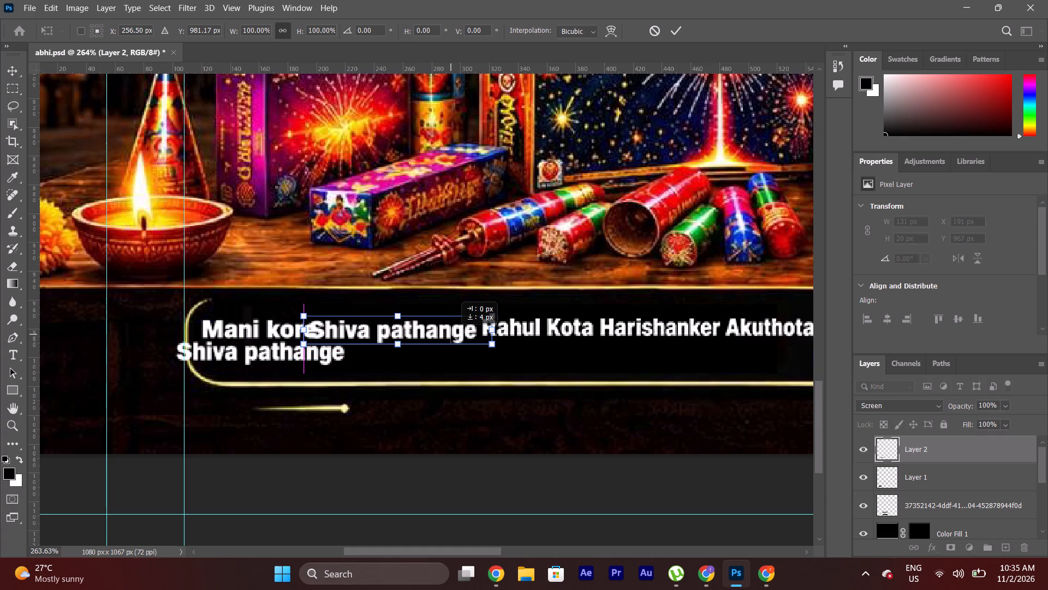
pyautogui.moveTo(451, 335); pyautogui.dragTo(451, 334)
pyautogui.press('Up')
pyautogui.press('Up')
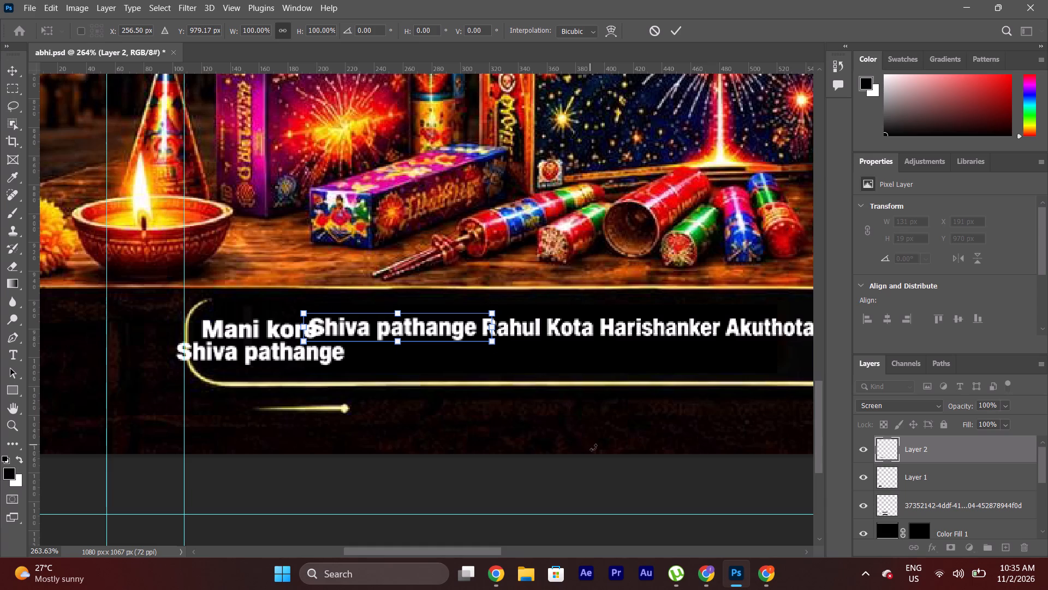
# Delete the duplicate lower name line and its leftover fragments from Layer 1 using rectangular selections, and clear the selection.
pyautogui.click(886, 477)
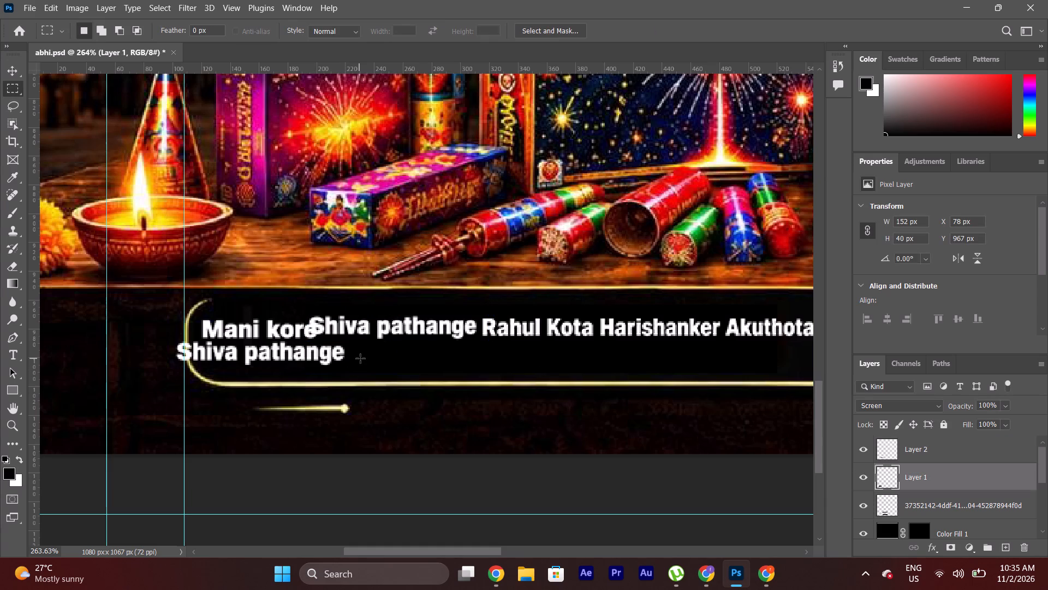
pyautogui.moveTo(361, 362); pyautogui.dragTo(175, 344)
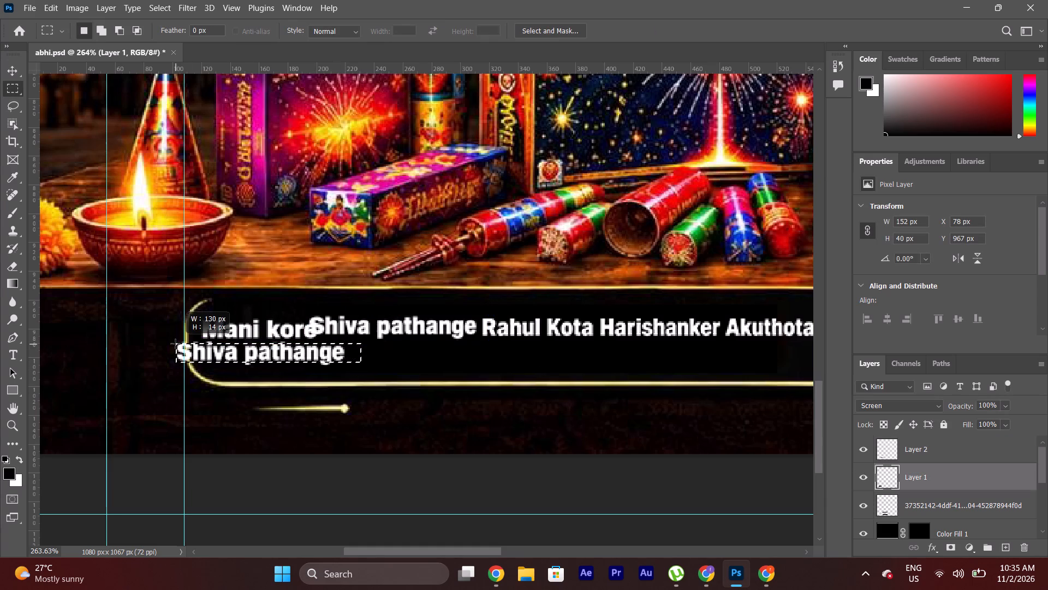
pyautogui.moveTo(175, 344); pyautogui.dragTo(168, 341)
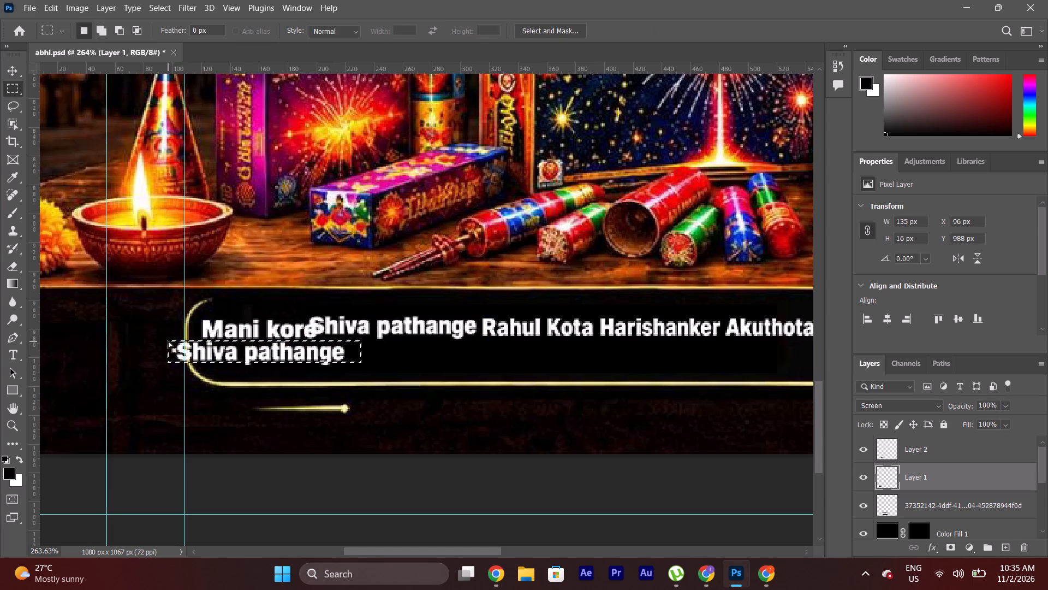
pyautogui.press('Delete')
pyautogui.hotkey('ctrl', 'd')
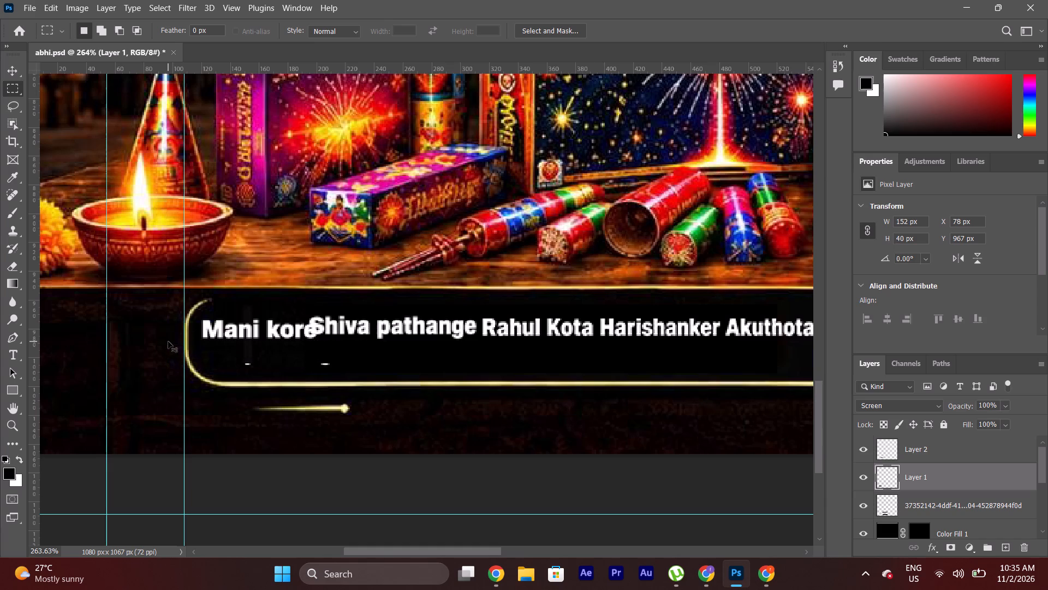
pyautogui.moveTo(206, 355); pyautogui.dragTo(443, 391)
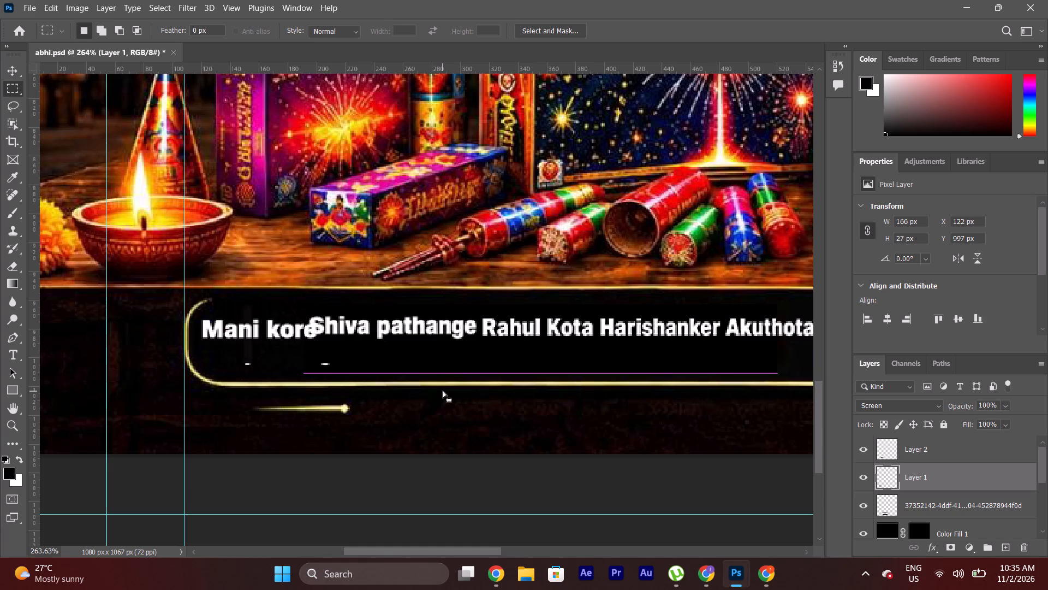
pyautogui.press('Delete')
pyautogui.hotkey('ctrl', 'd')
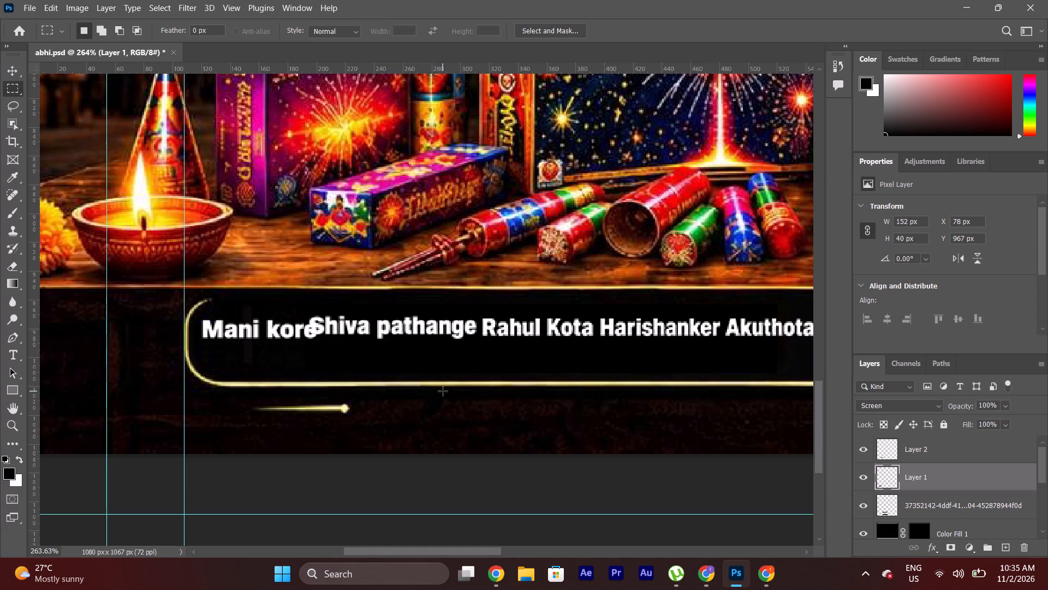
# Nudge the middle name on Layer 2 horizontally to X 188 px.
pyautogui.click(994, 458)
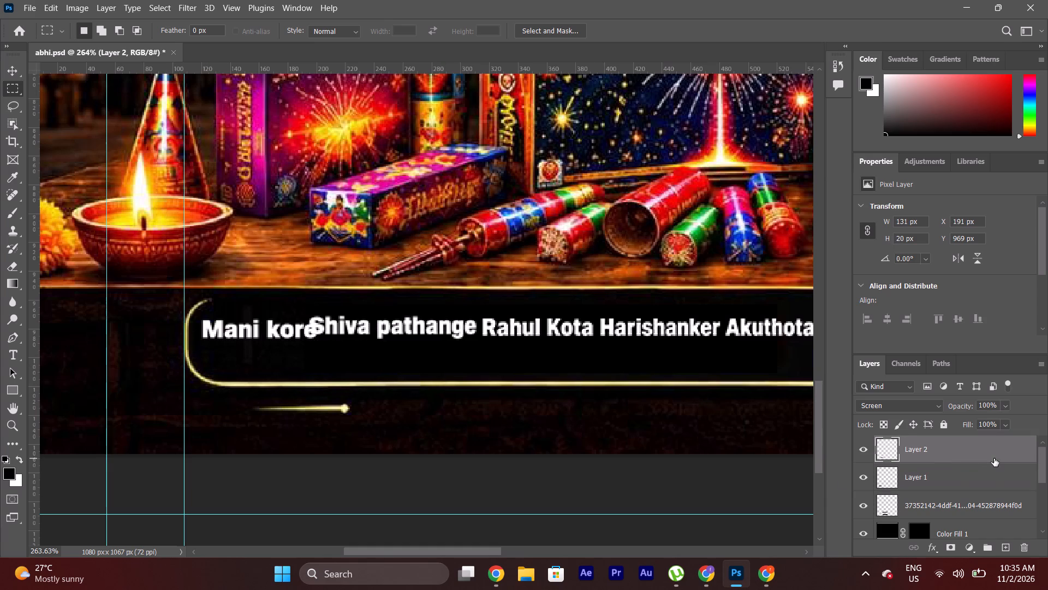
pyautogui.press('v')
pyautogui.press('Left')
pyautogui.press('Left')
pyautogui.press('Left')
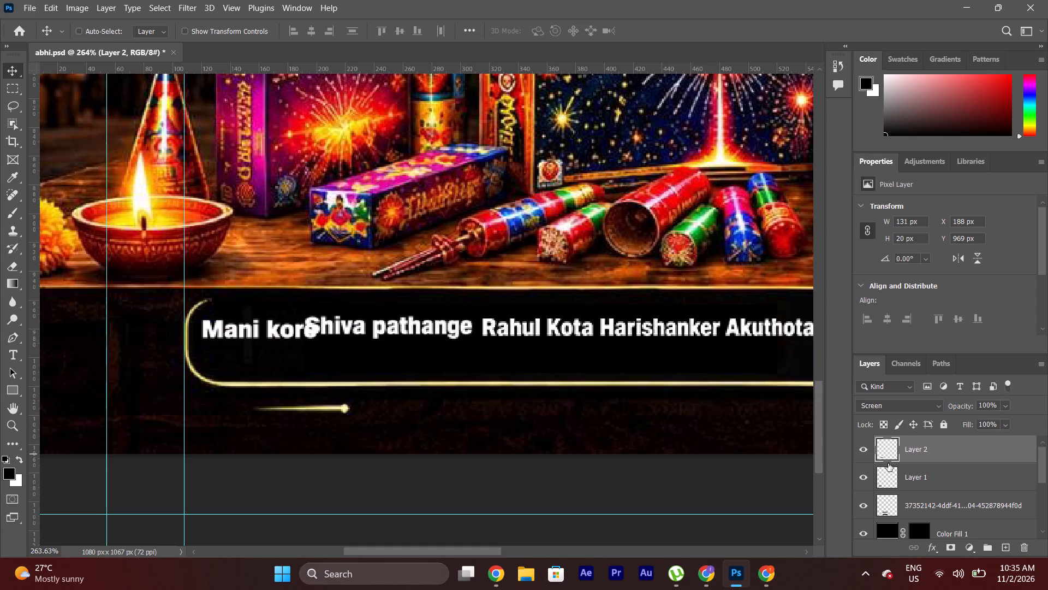
# Nudge the first name on Layer 1 to X 72 px, Y 965 px, near the strip's rounded end.
pyautogui.click(907, 476)
pyautogui.press('Left')
pyautogui.press('Left')
pyautogui.press('Left')
pyautogui.press('Left')
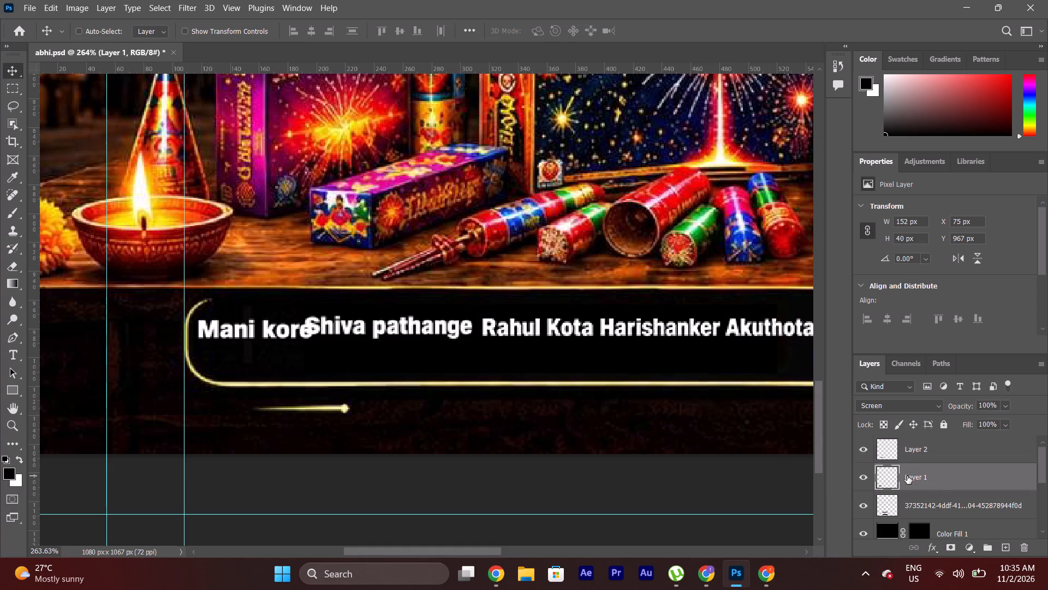
pyautogui.press('Left')
pyautogui.press('Left')
pyautogui.press('Up')
pyautogui.press('Up')
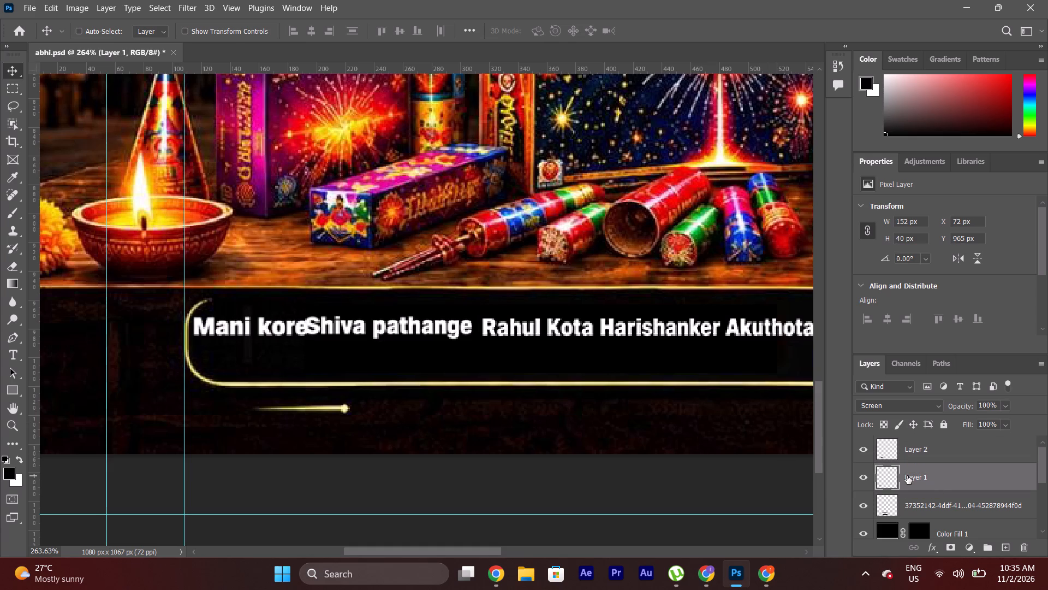
# Nudge the middle name on Layer 2 to X 195 px, Y 971 px, clear of the first name.
pyautogui.click(921, 451)
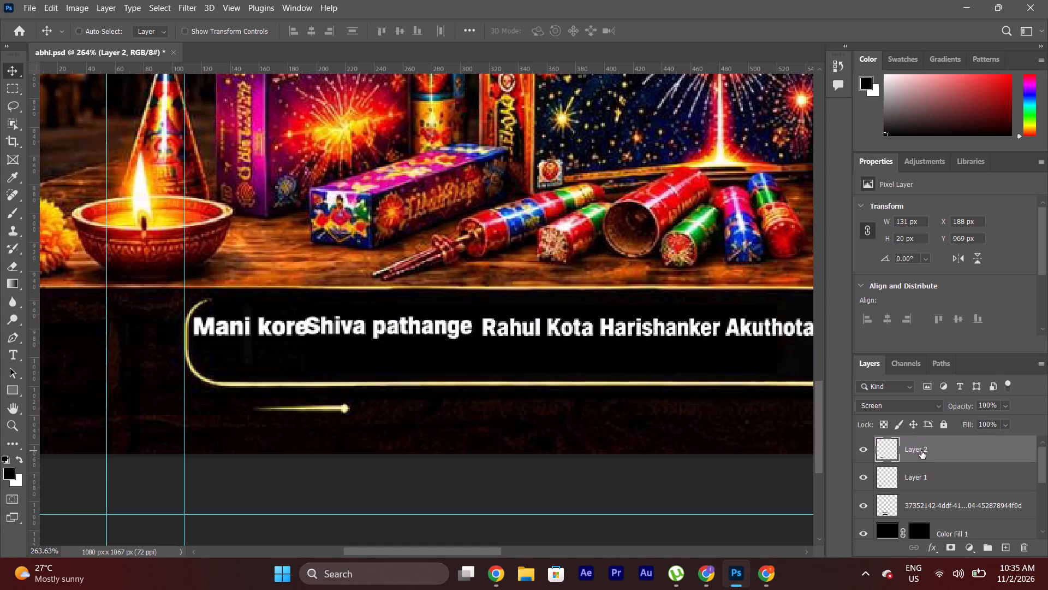
pyautogui.press('Right')
pyautogui.press('Right')
pyautogui.press('Right')
pyautogui.press('Right')
pyautogui.press('Right')
pyautogui.press('Right')
pyautogui.press('Right')
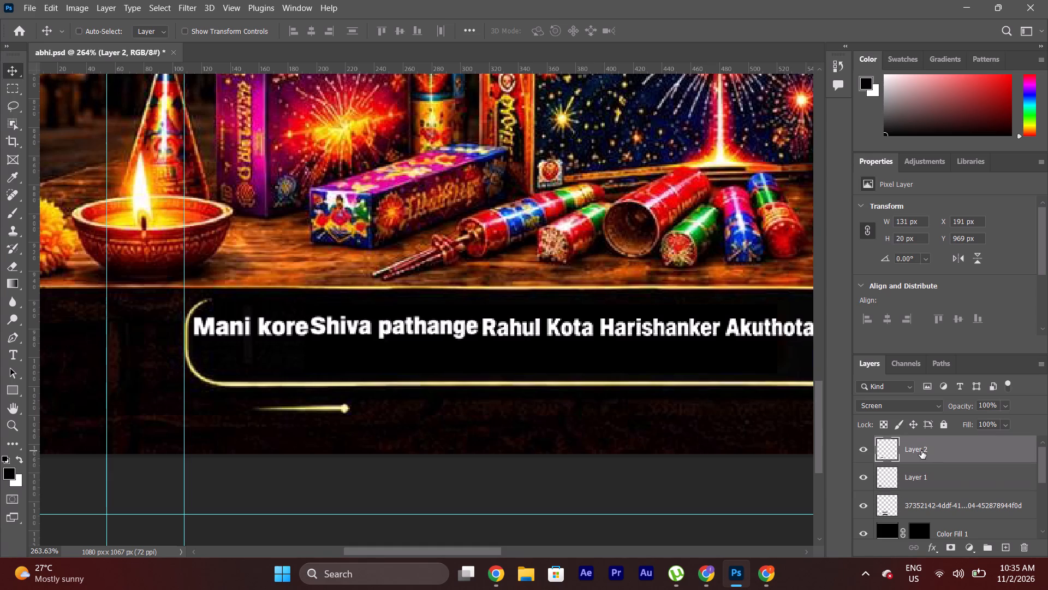
pyautogui.press('Down')
pyautogui.press('Down')
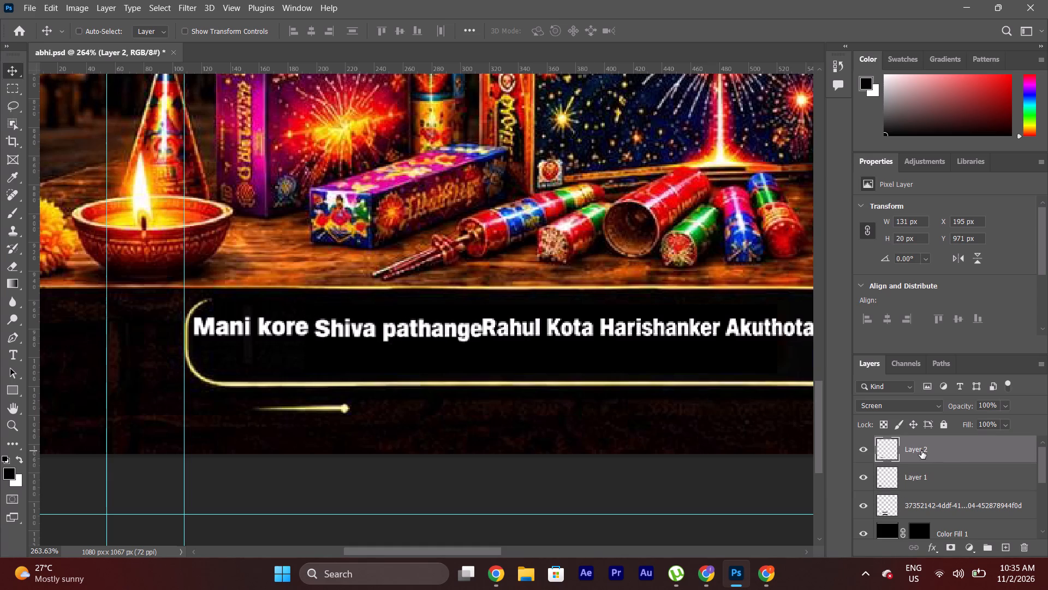
# Nudge the original names layer to X 308 px, Y 887 px to space it from the middle name.
pyautogui.click(933, 505)
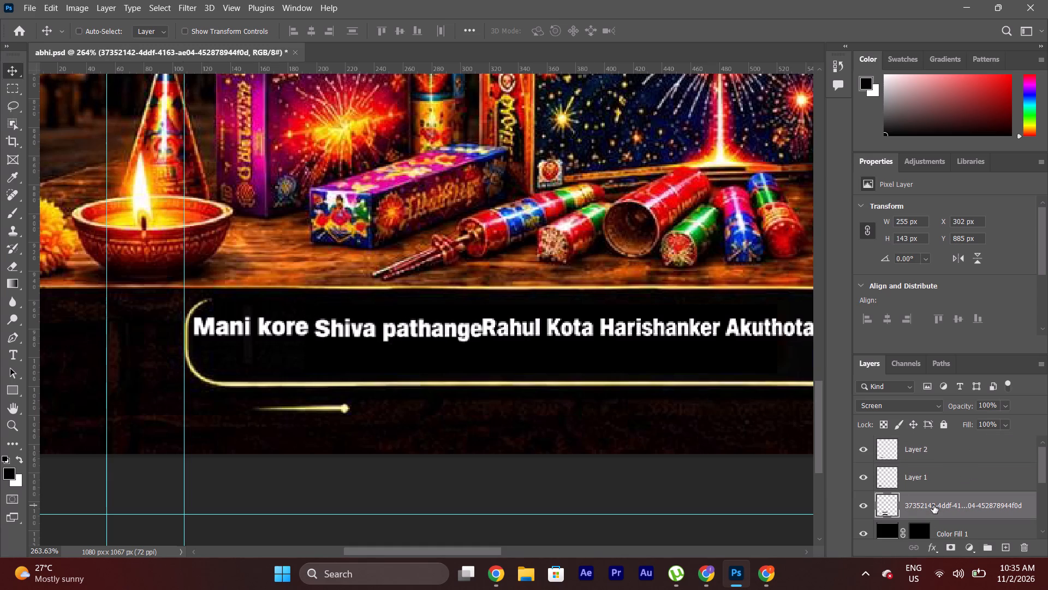
pyautogui.press('v')
pyautogui.press('Right')
pyautogui.press('Right')
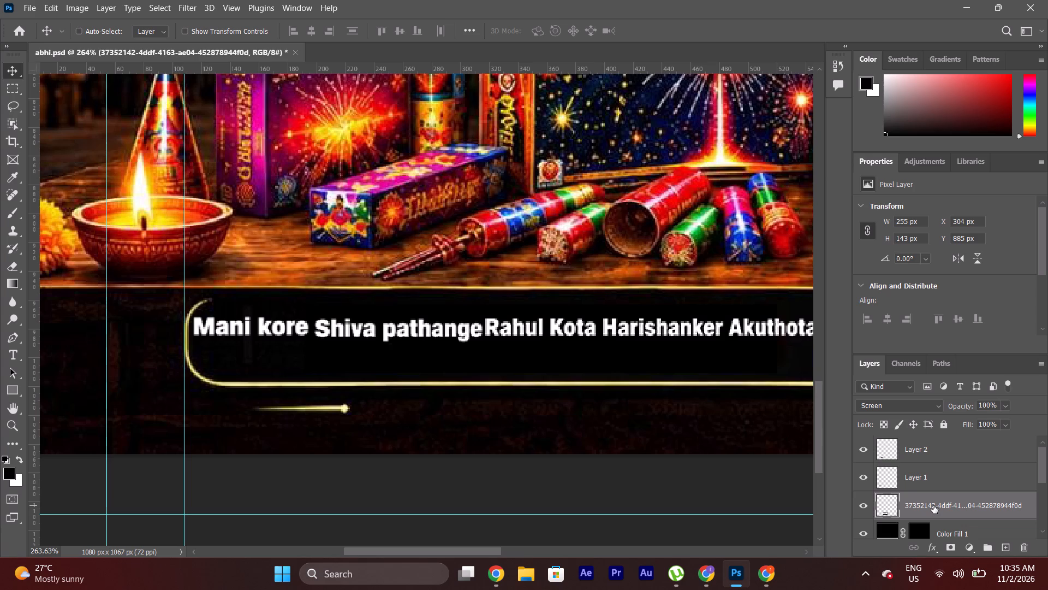
pyautogui.press('Right')
pyautogui.press('Right')
pyautogui.press('Right')
pyautogui.press('Right')
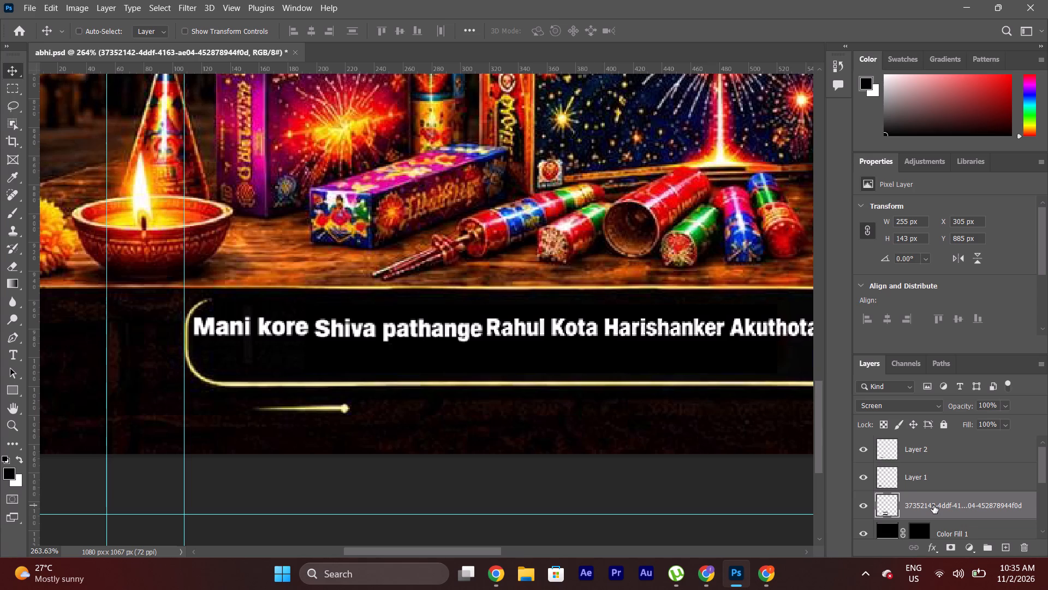
pyautogui.press('Down')
pyautogui.press('Down')
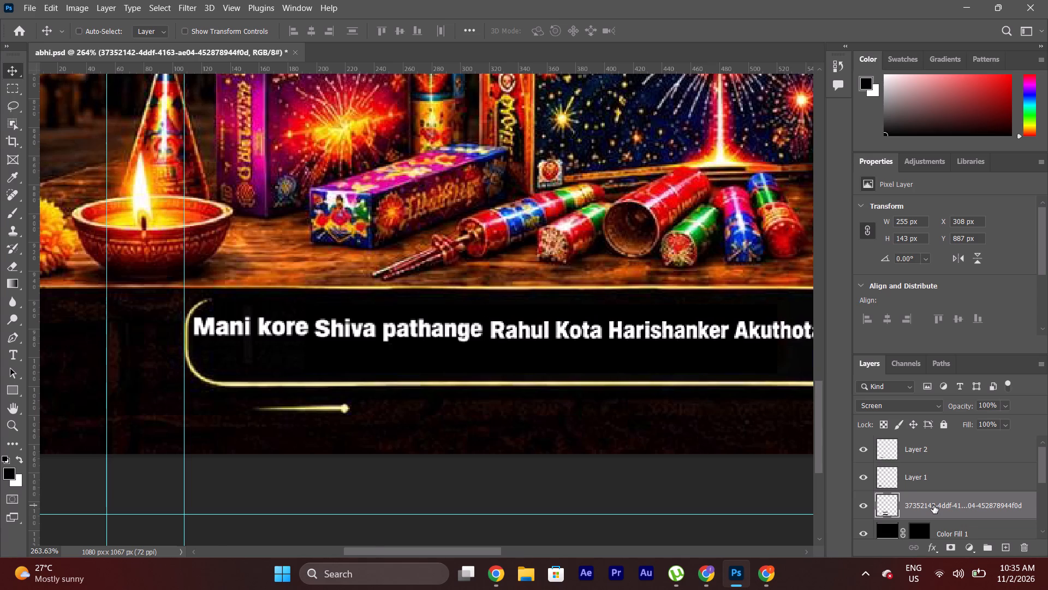
# Select all three names layers and nudge them together to X 73 px, Y 885 px within the location strip.
pyautogui.hotkey('ctrl', '0')
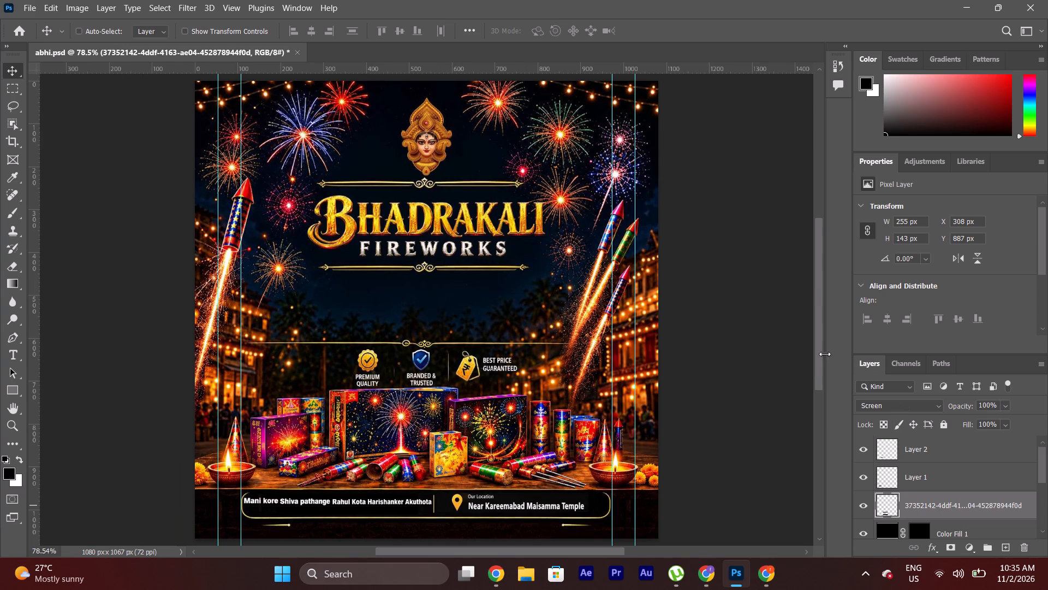
pyautogui.moveTo(818, 352); pyautogui.dragTo(824, 406)
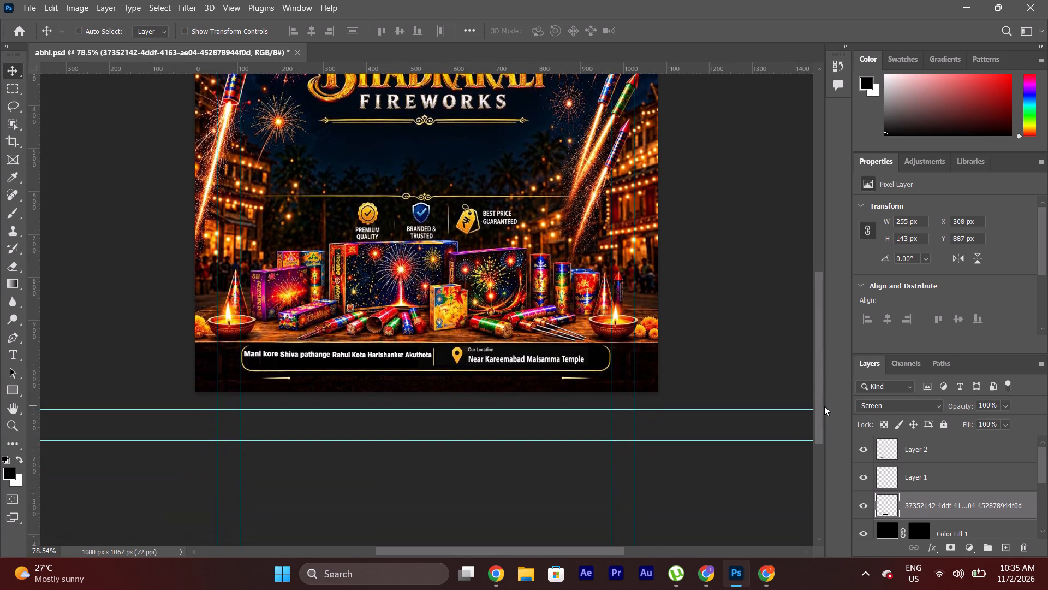
pyautogui.keyDown('ctrl'); pyautogui.click(966, 445); pyautogui.keyUp('ctrl')
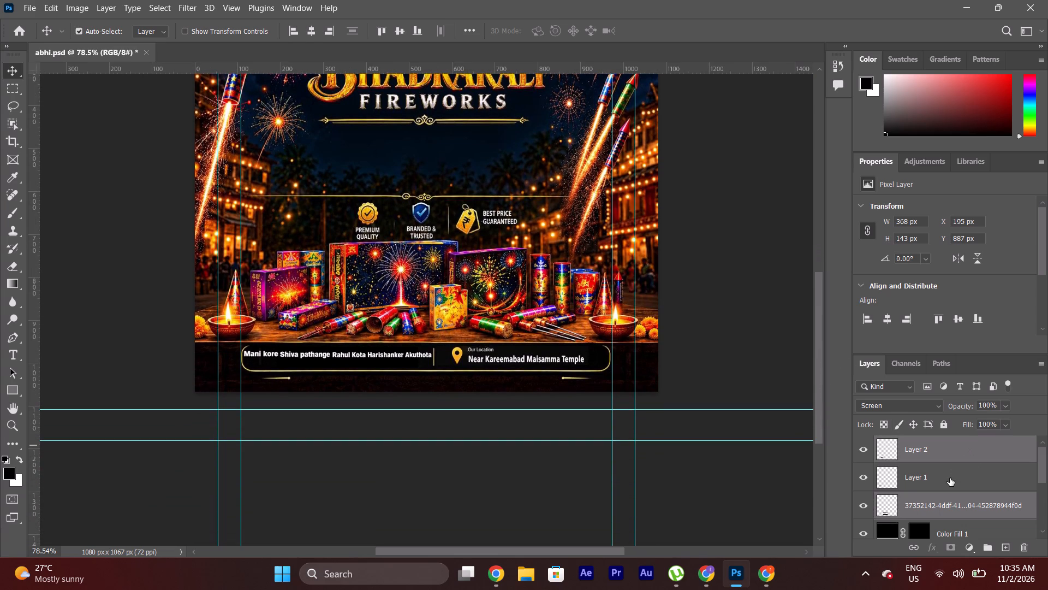
pyautogui.keyDown('ctrl'); pyautogui.click(950, 478); pyautogui.keyUp('ctrl')
pyautogui.press('v')
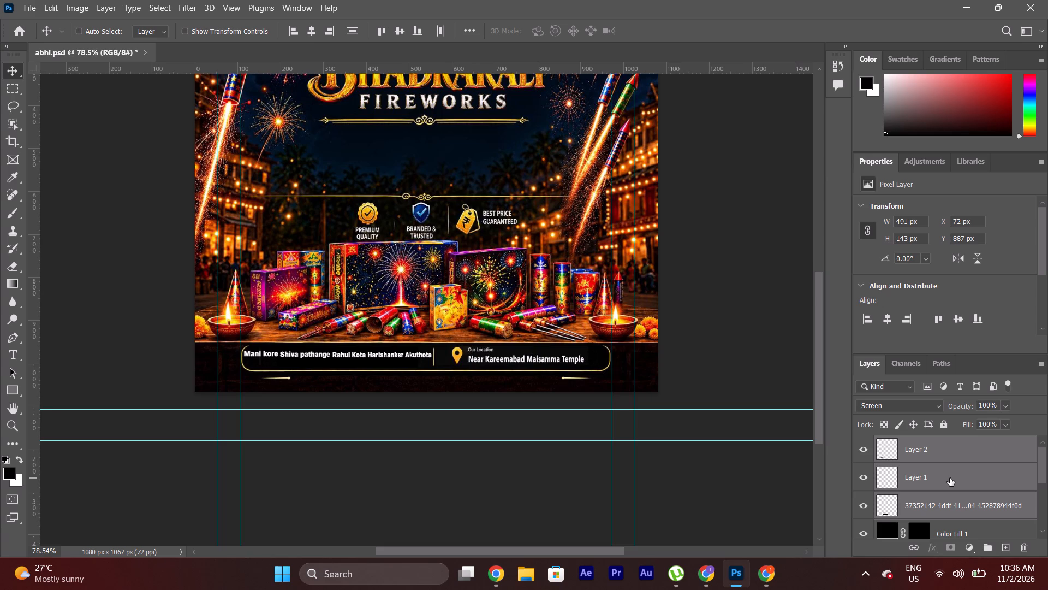
pyautogui.press('Up')
pyautogui.press('Up')
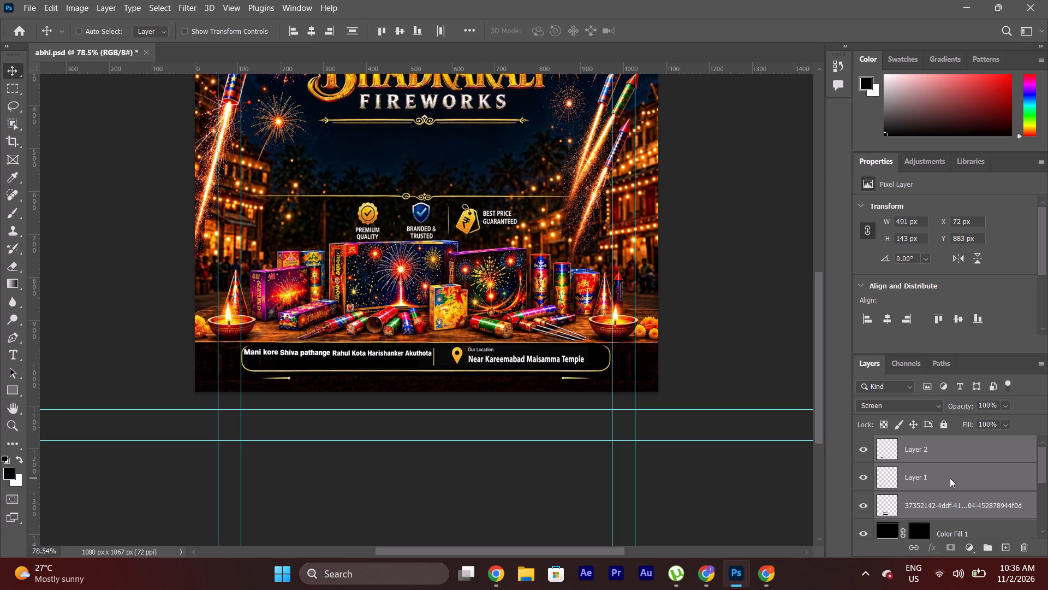
pyautogui.press('Right')
pyautogui.press('Down')
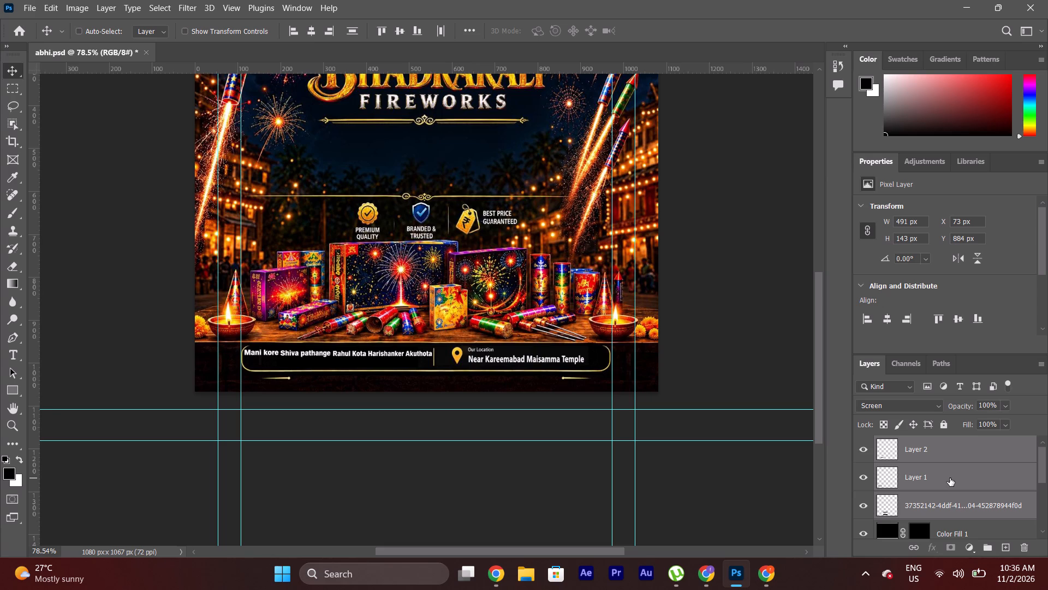
pyautogui.press('Down')
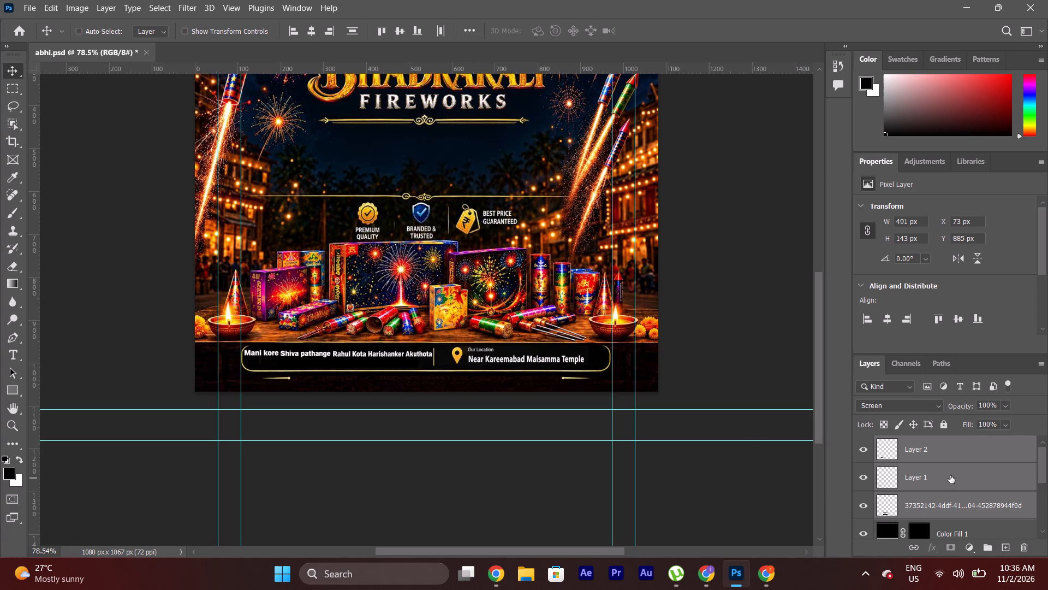
# Examine how the row of names sits in the location strip relative to the rest of the poster.
pyautogui.click(742, 429)
pyautogui.moveTo(814, 354); pyautogui.dragTo(810, 332)
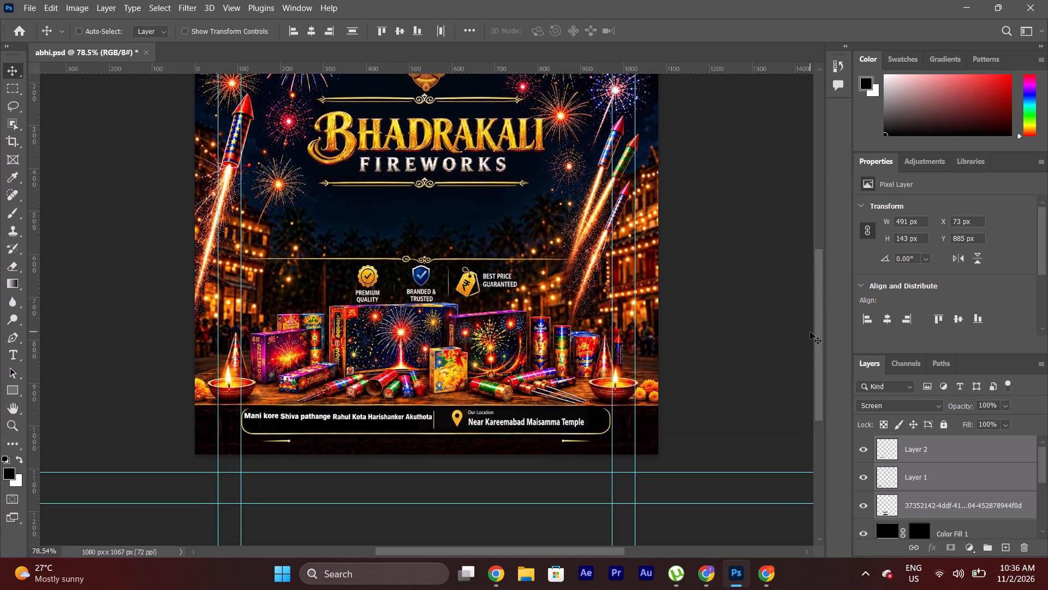
pyautogui.keyDown('ctrl'); pyautogui.scroll(2, 277, 438); pyautogui.keyUp('ctrl')
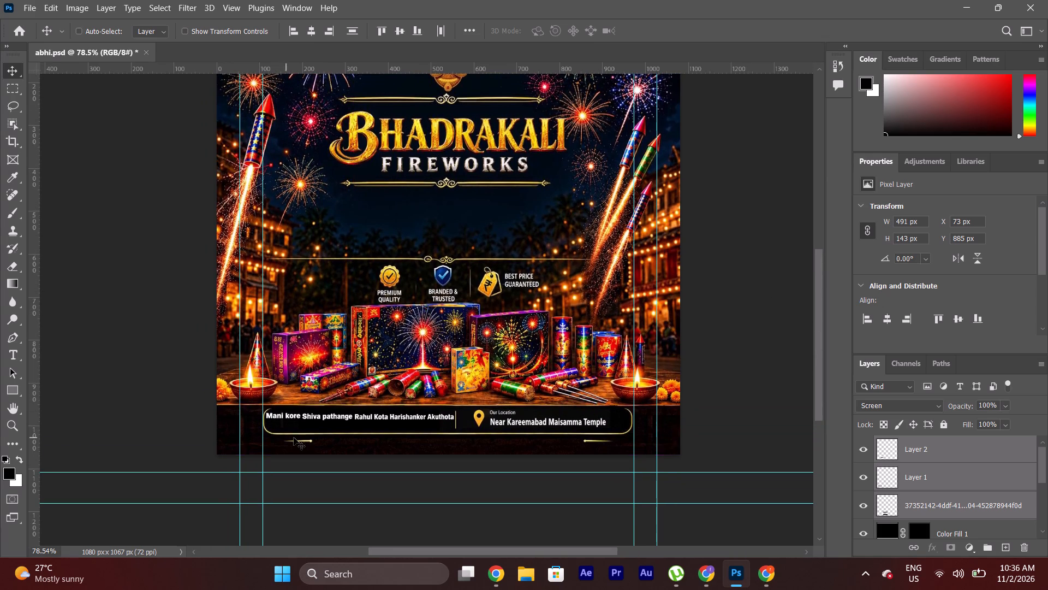
pyautogui.keyDown('ctrl'); pyautogui.keyDown('alt'); pyautogui.scroll(1, 300, 438); pyautogui.keyUp('alt'); pyautogui.keyUp('ctrl')
pyautogui.keyDown('alt'); pyautogui.hscroll(-1, 300, 438); pyautogui.keyUp('alt')
pyautogui.keyDown('alt'); pyautogui.scroll(1, 300, 438); pyautogui.keyUp('alt')
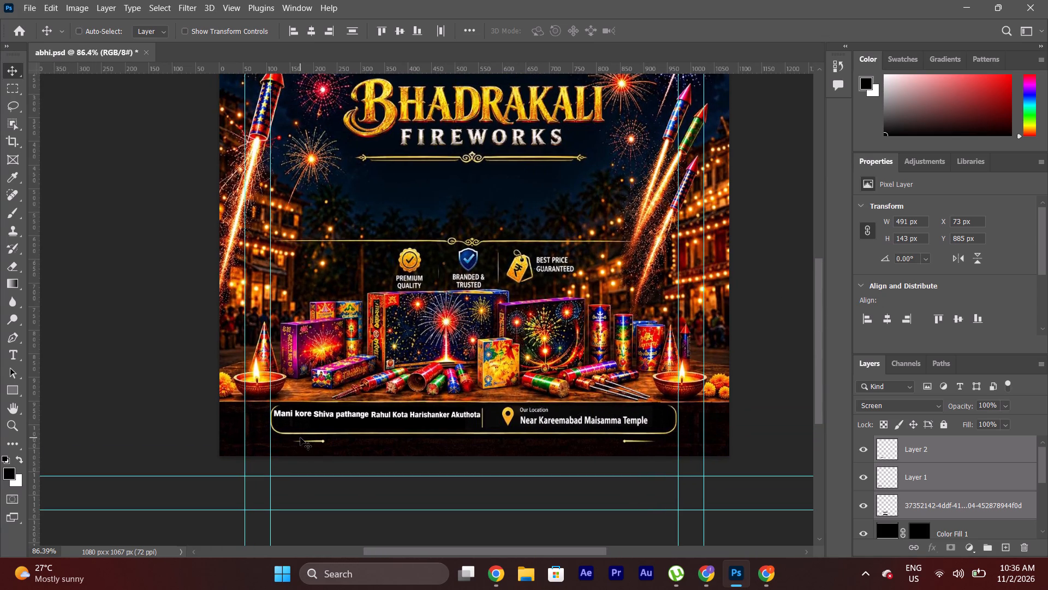
pyautogui.keyDown('ctrl'); pyautogui.hscroll(-1, 332, 421); pyautogui.keyUp('ctrl')
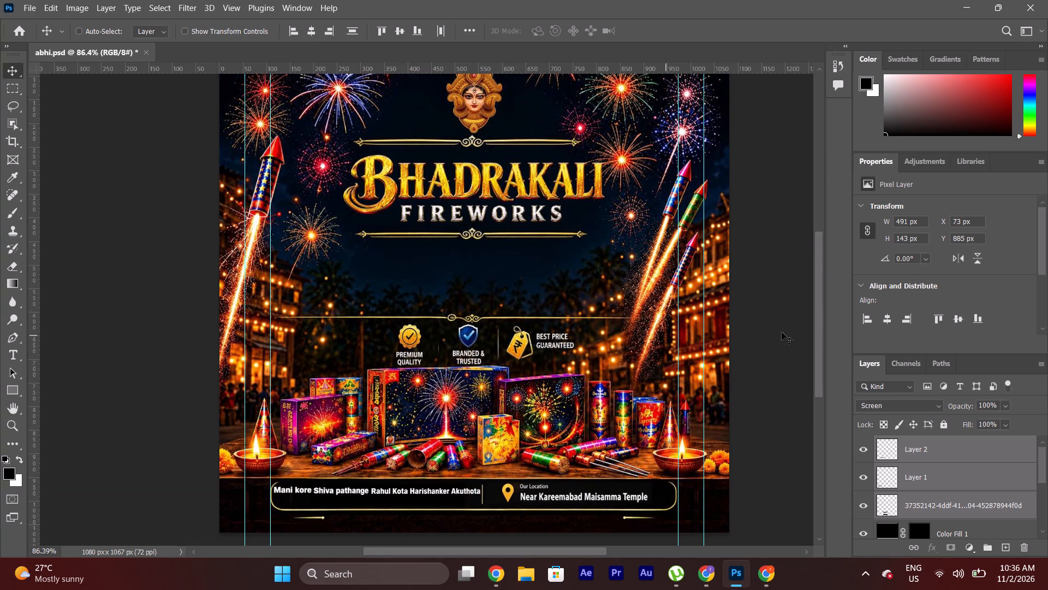
pyautogui.moveTo(816, 332); pyautogui.dragTo(820, 368)
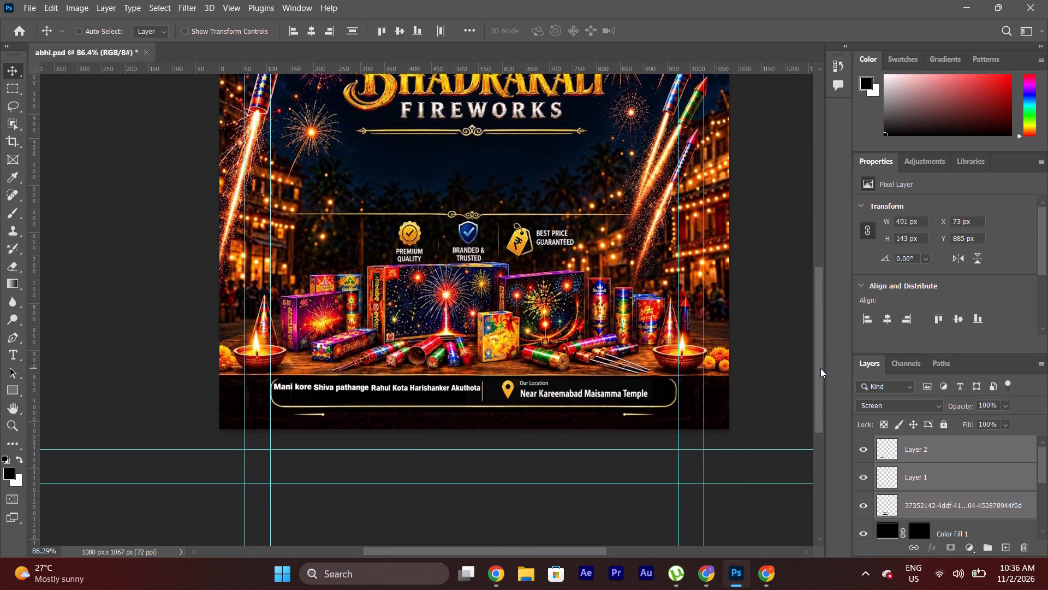
# Hide the Color Fill 1 layer that covers the contact numbers in the poster's location strip.
pyautogui.moveTo(820, 368); pyautogui.dragTo(821, 371)
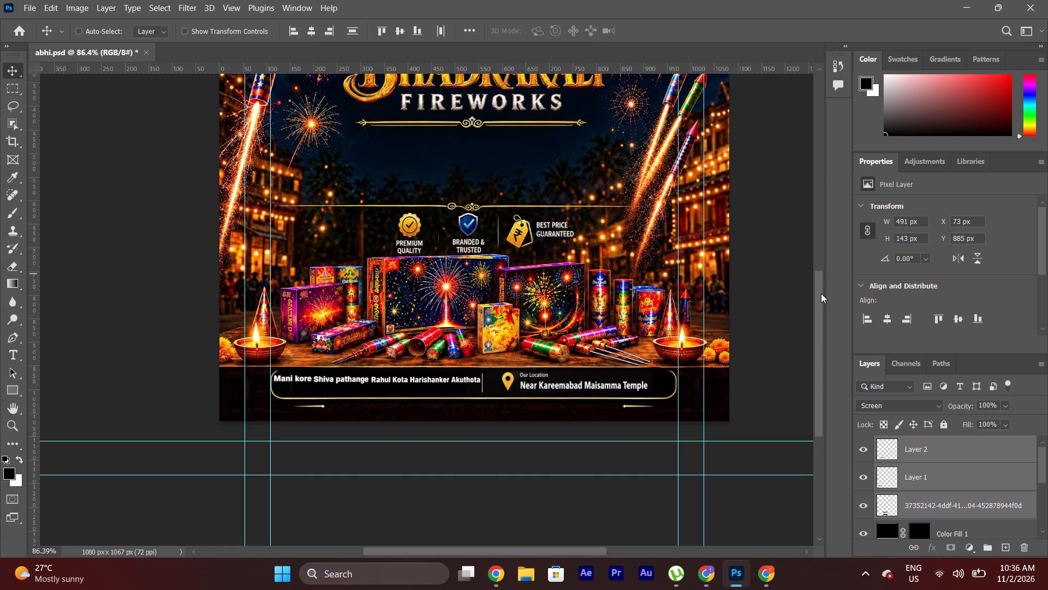
pyautogui.moveTo(821, 293); pyautogui.dragTo(826, 303)
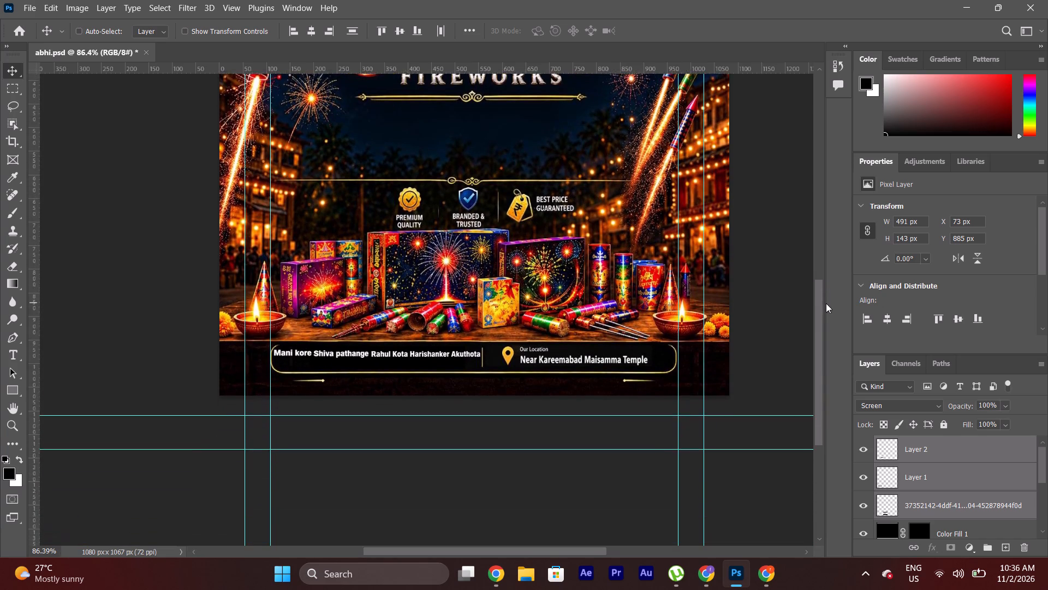
pyautogui.moveTo(826, 303); pyautogui.dragTo(827, 314)
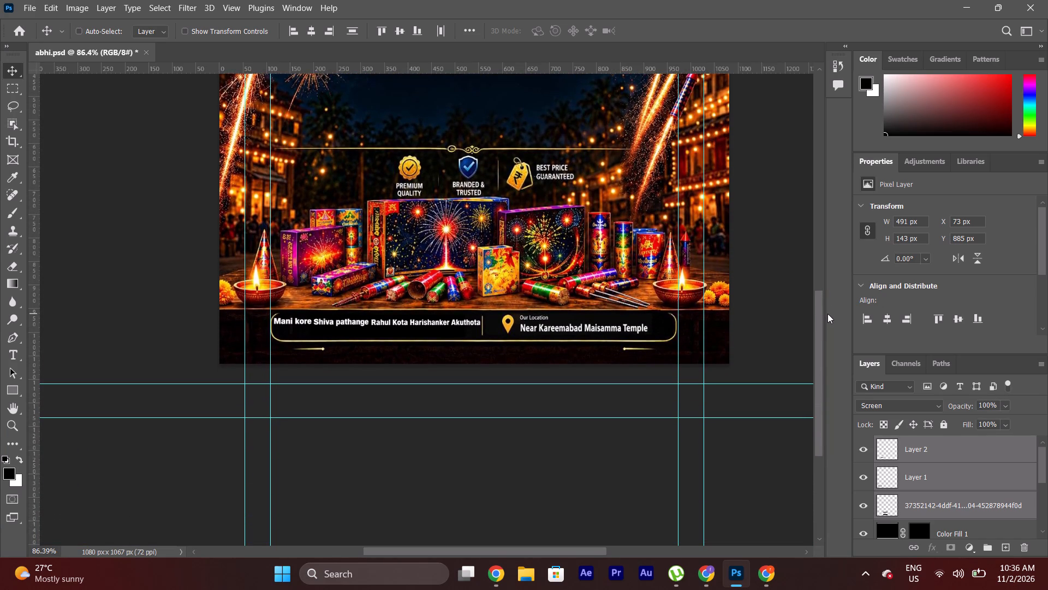
pyautogui.moveTo(827, 314); pyautogui.dragTo(827, 310)
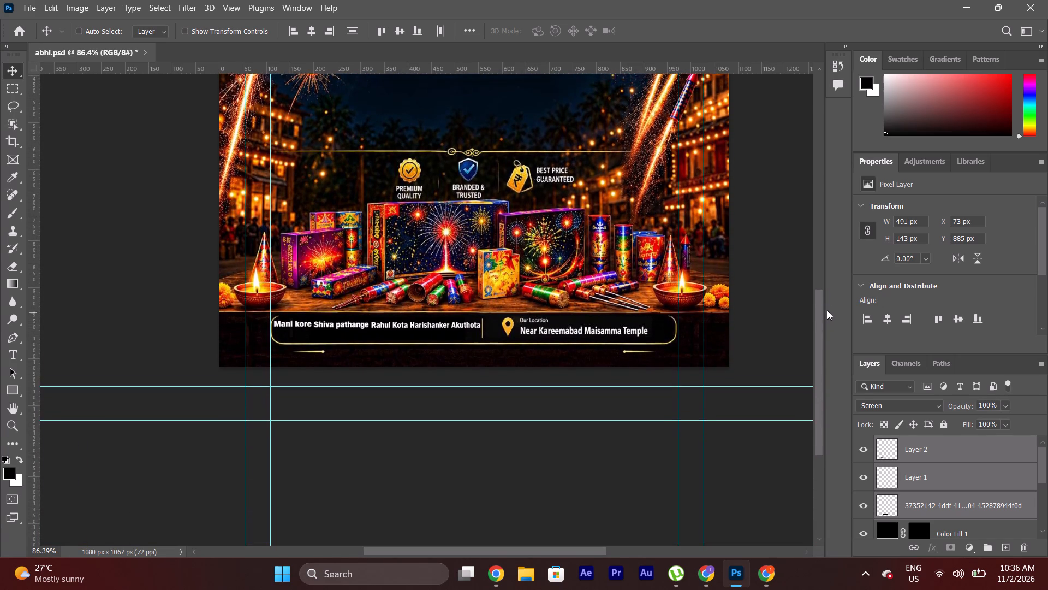
pyautogui.scroll(-1, 914, 489)
pyautogui.scroll(1, 889, 475)
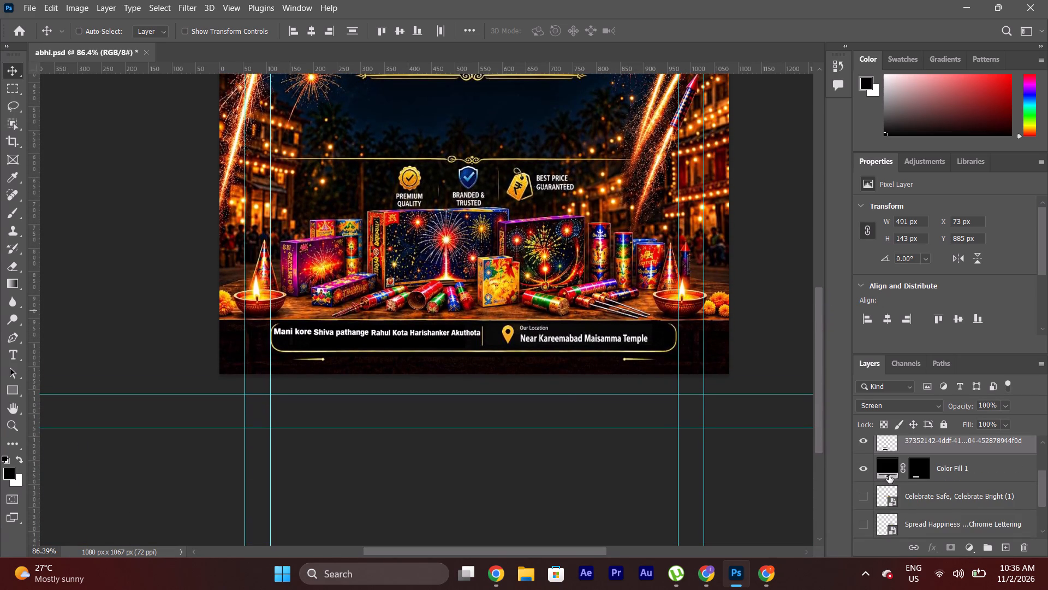
pyautogui.click(865, 465)
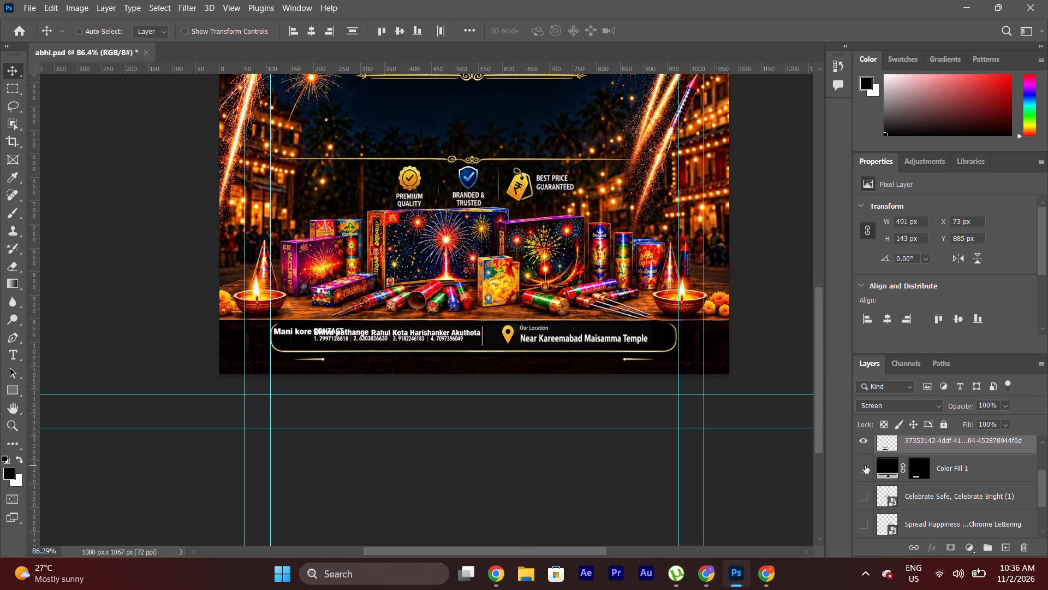
# Toggle the original names layer off and on to check which text in the location strip belongs to it.
pyautogui.scroll(1, 884, 509)
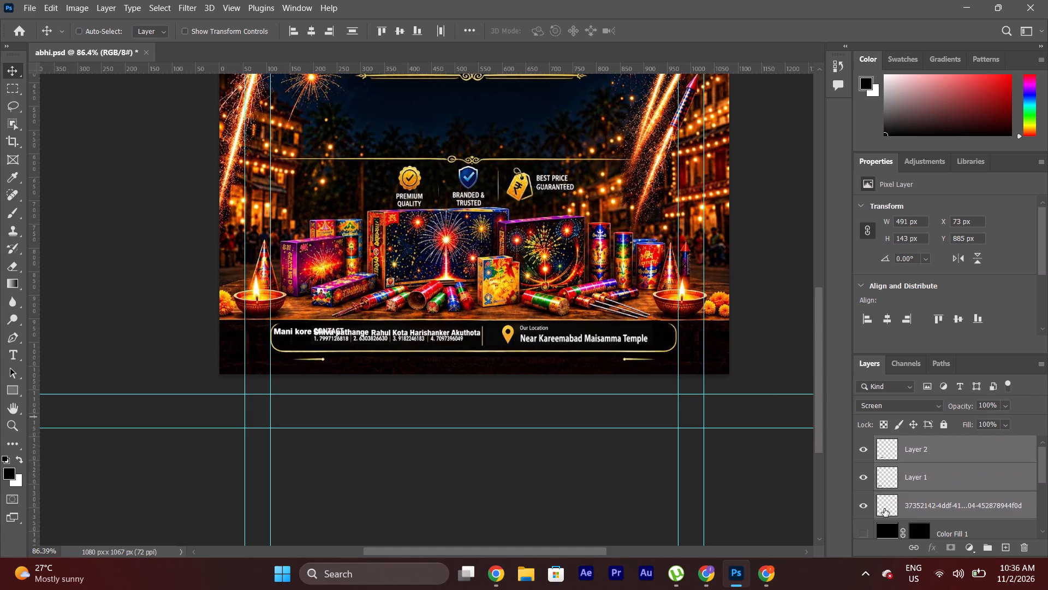
pyautogui.scroll(1, 884, 509)
pyautogui.click(862, 506)
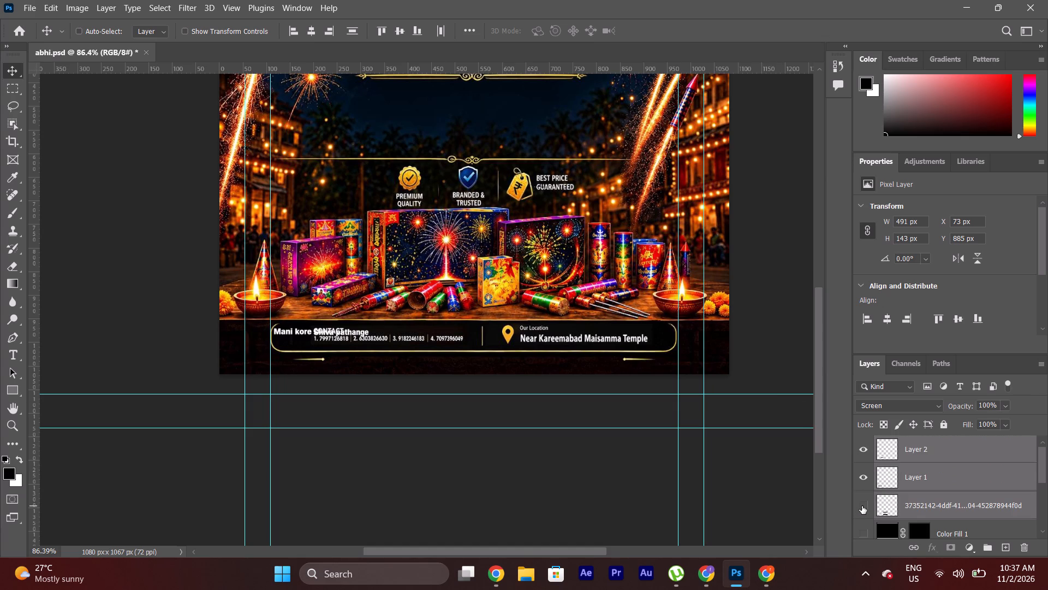
pyautogui.click(862, 506)
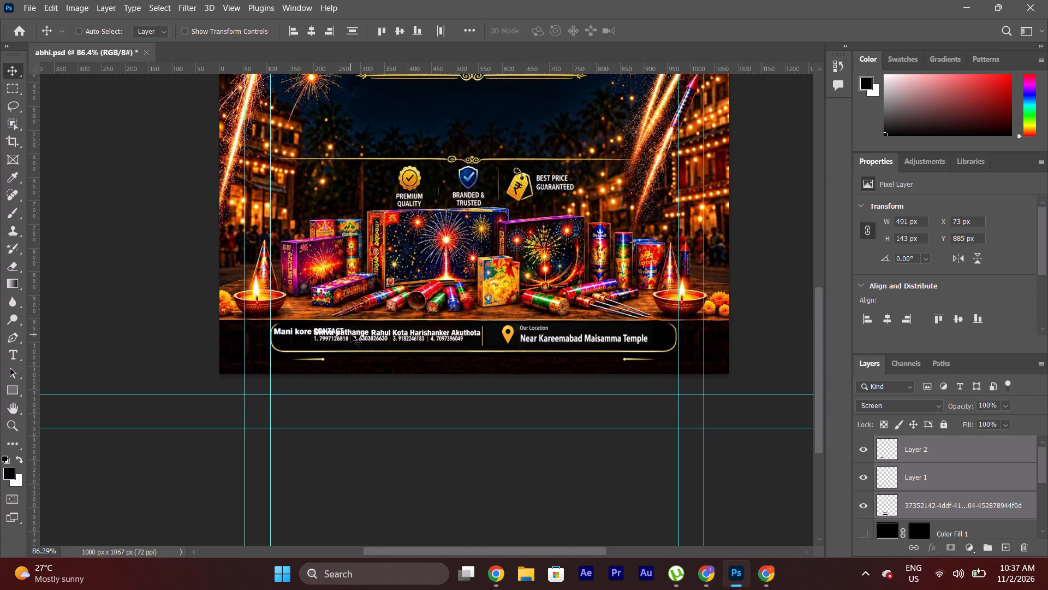
# Erase the last word of the third name on the original names layer using a rectangular selection of about 94 × 33 px, and deselect.
pyautogui.keyDown('alt'); pyautogui.scroll(2, 350, 334); pyautogui.keyUp('alt')
pyautogui.keyDown('alt'); pyautogui.hscroll(-3, 350, 334); pyautogui.keyUp('alt')
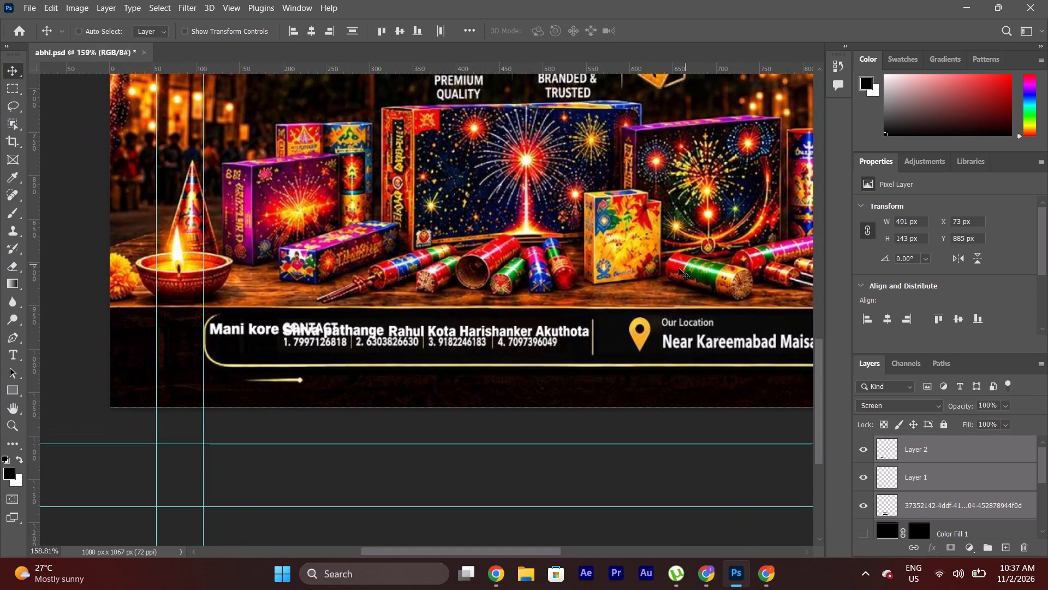
pyautogui.keyDown('alt'); pyautogui.hscroll(-2, 635, 292); pyautogui.keyUp('alt')
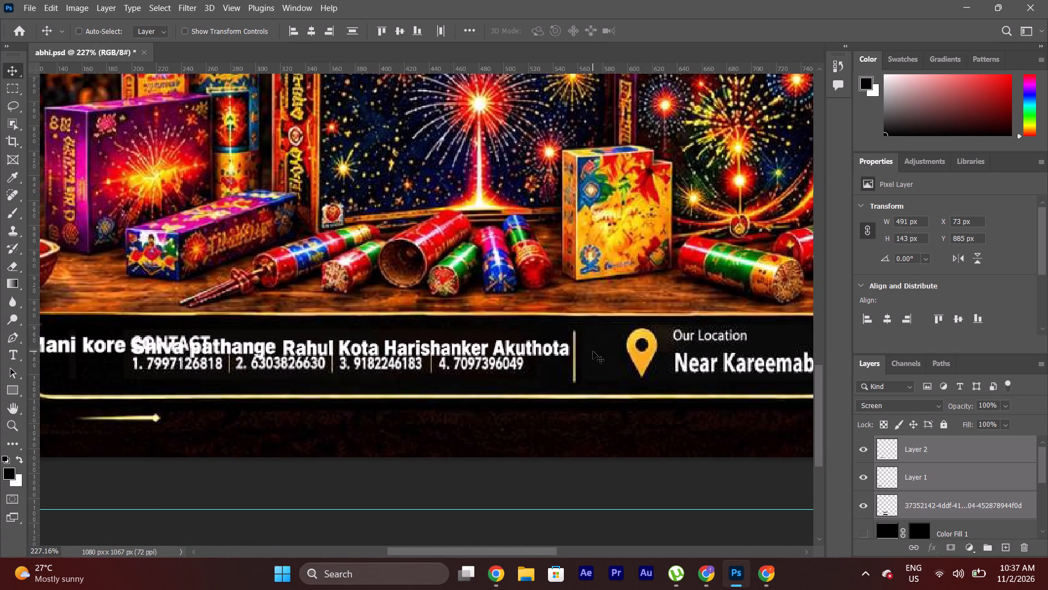
pyautogui.press('m')
pyautogui.click(593, 357)
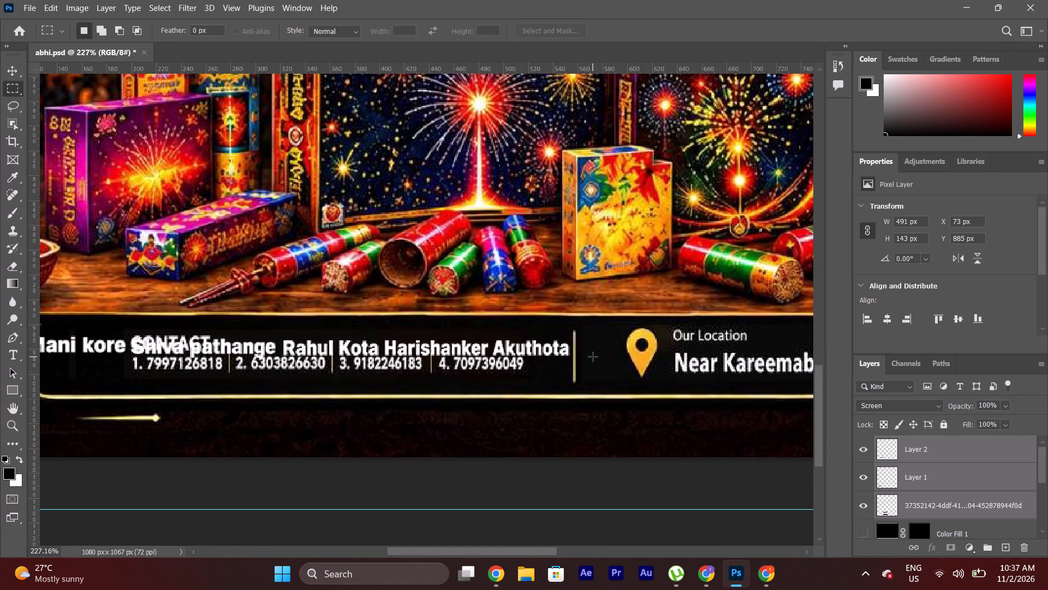
pyautogui.click(903, 502)
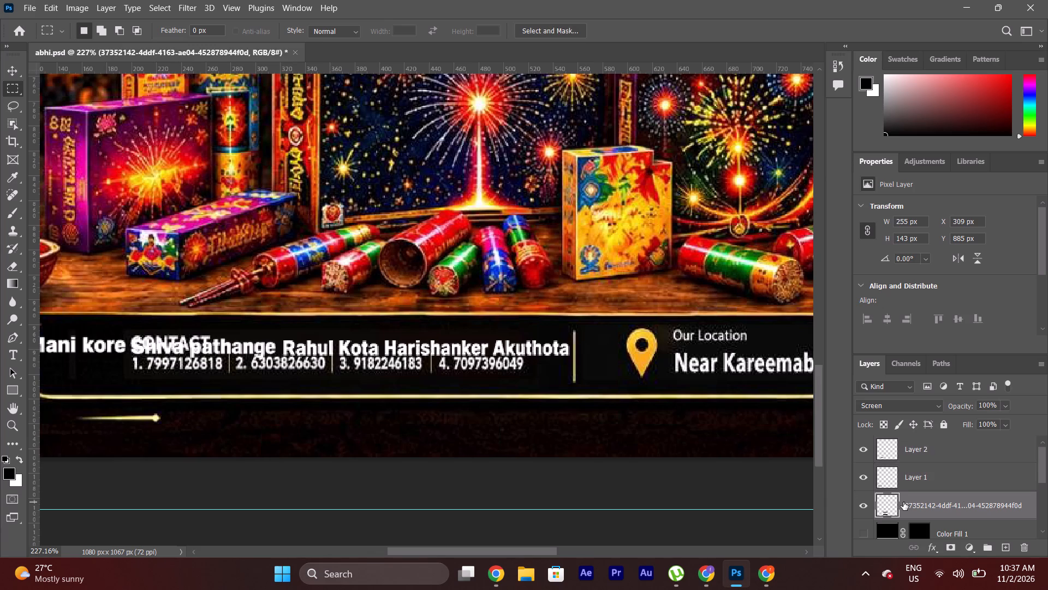
pyautogui.moveTo(606, 364); pyautogui.dragTo(491, 324)
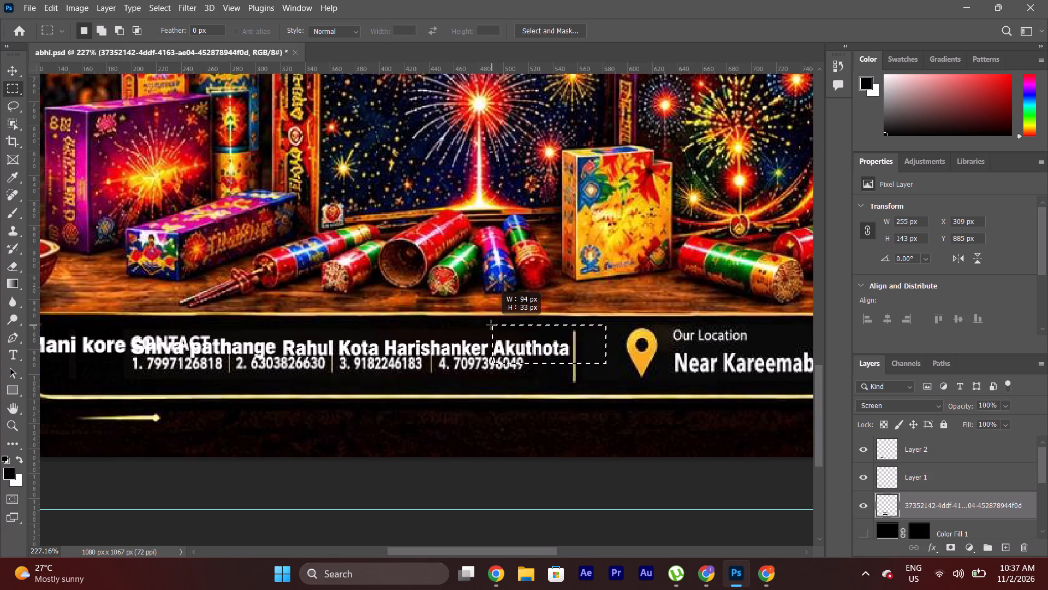
pyautogui.moveTo(491, 324); pyautogui.dragTo(490, 324)
pyautogui.press('Delete')
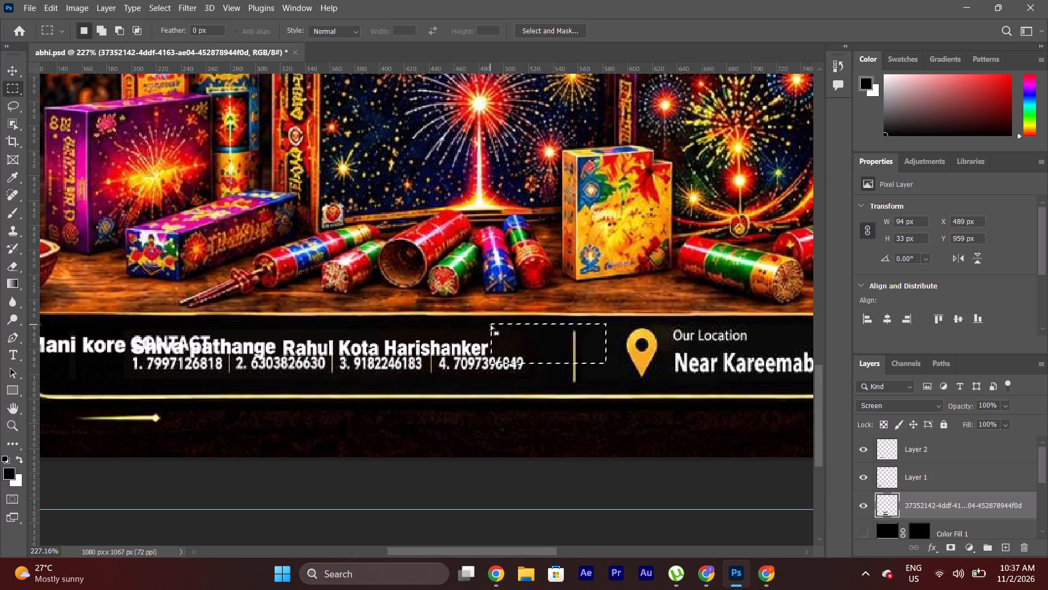
pyautogui.hotkey('ctrl', 'd')
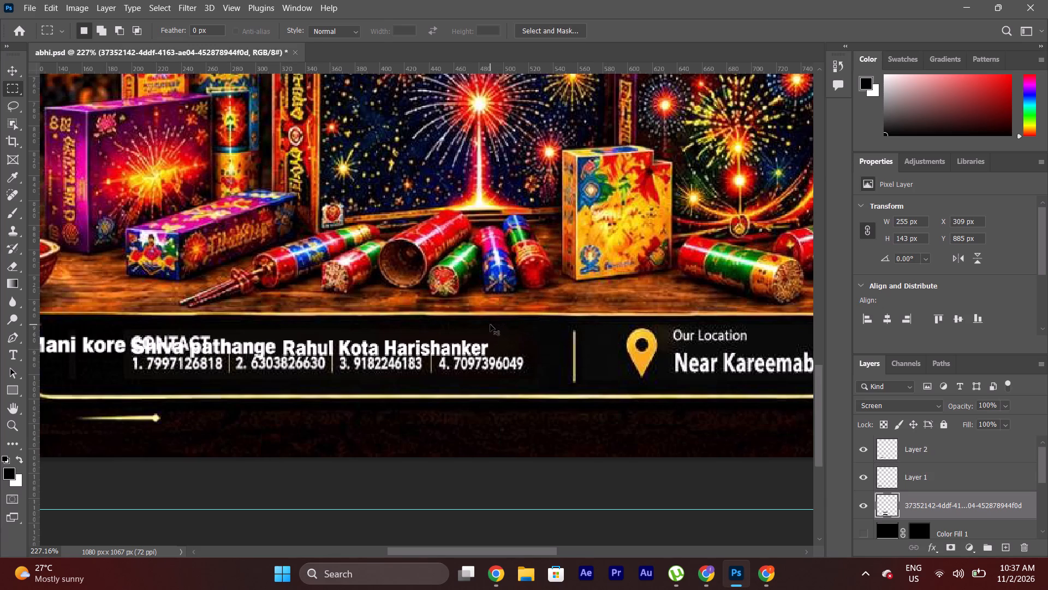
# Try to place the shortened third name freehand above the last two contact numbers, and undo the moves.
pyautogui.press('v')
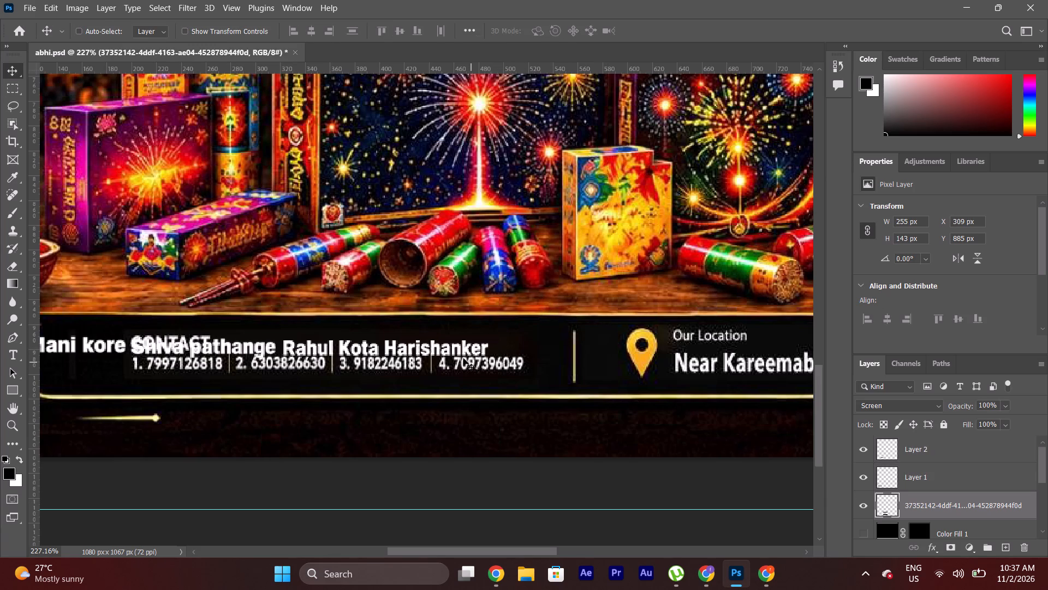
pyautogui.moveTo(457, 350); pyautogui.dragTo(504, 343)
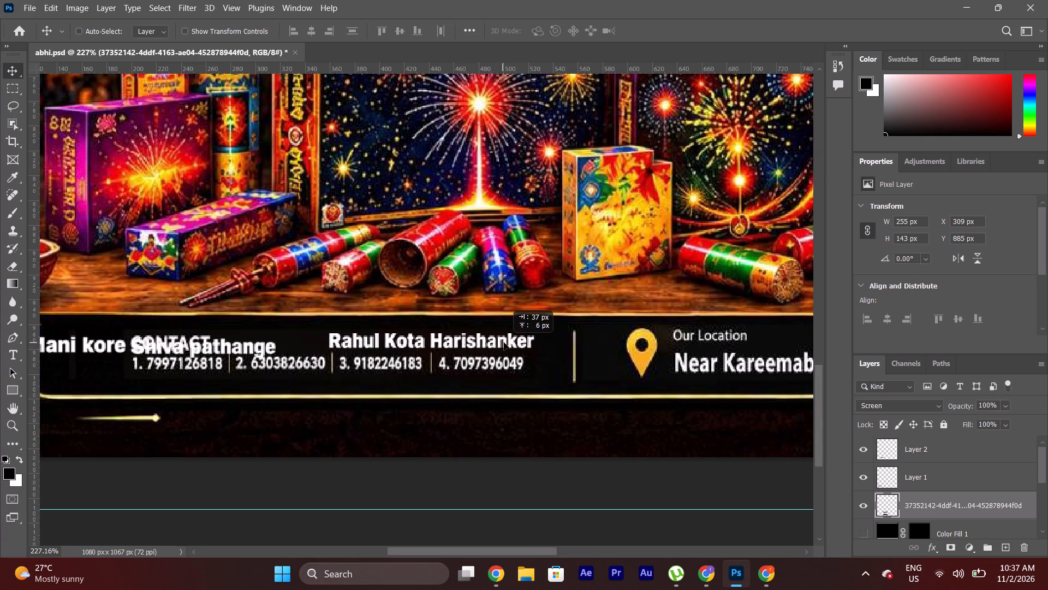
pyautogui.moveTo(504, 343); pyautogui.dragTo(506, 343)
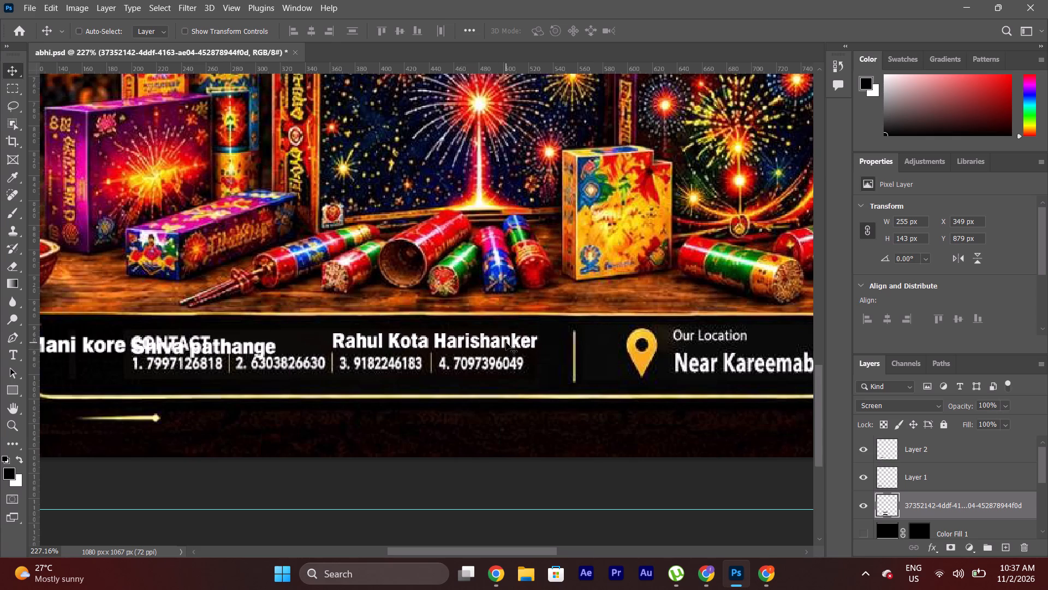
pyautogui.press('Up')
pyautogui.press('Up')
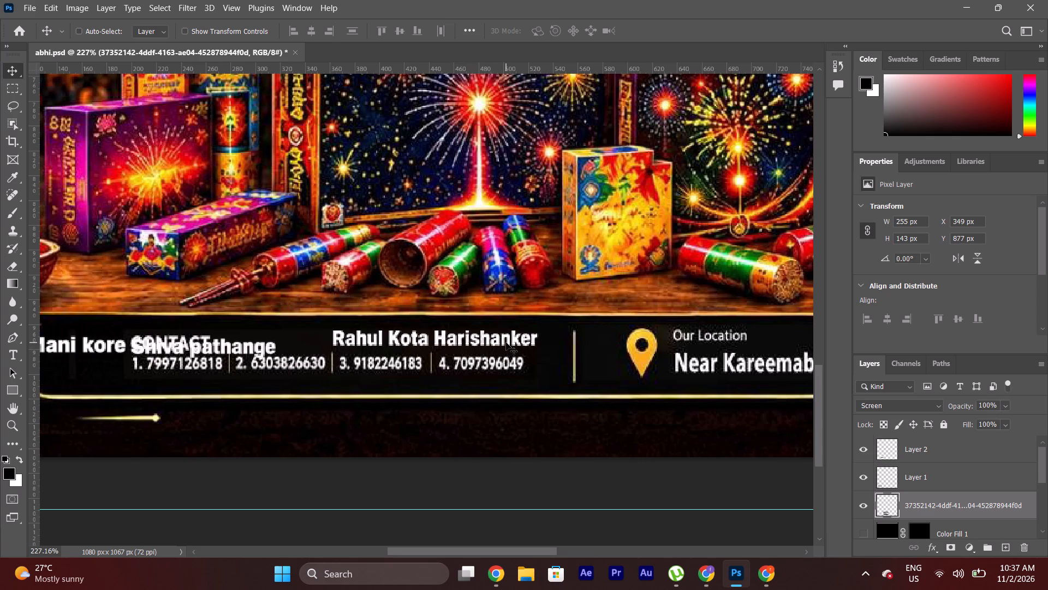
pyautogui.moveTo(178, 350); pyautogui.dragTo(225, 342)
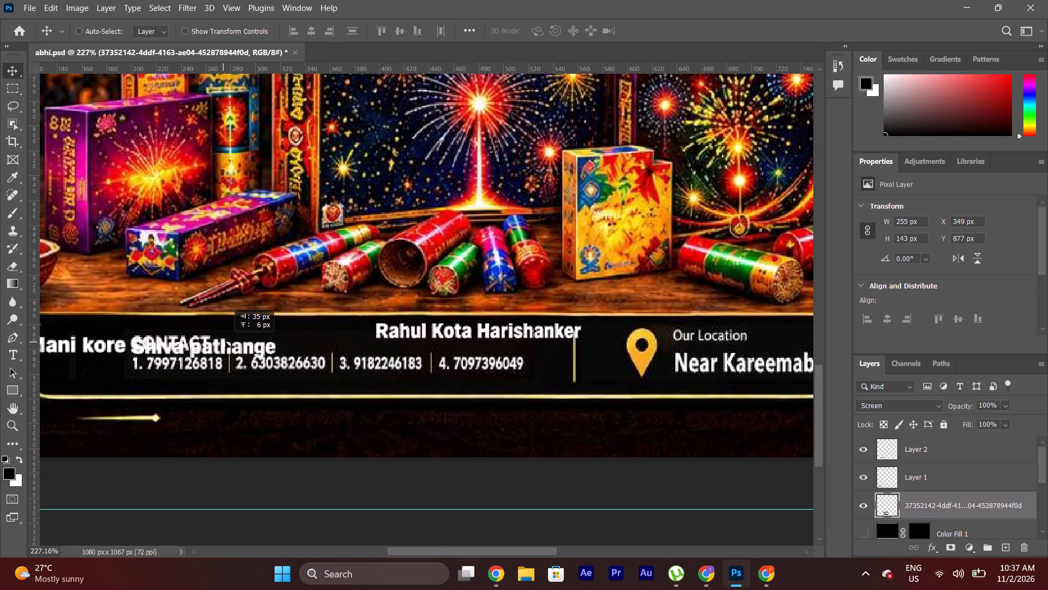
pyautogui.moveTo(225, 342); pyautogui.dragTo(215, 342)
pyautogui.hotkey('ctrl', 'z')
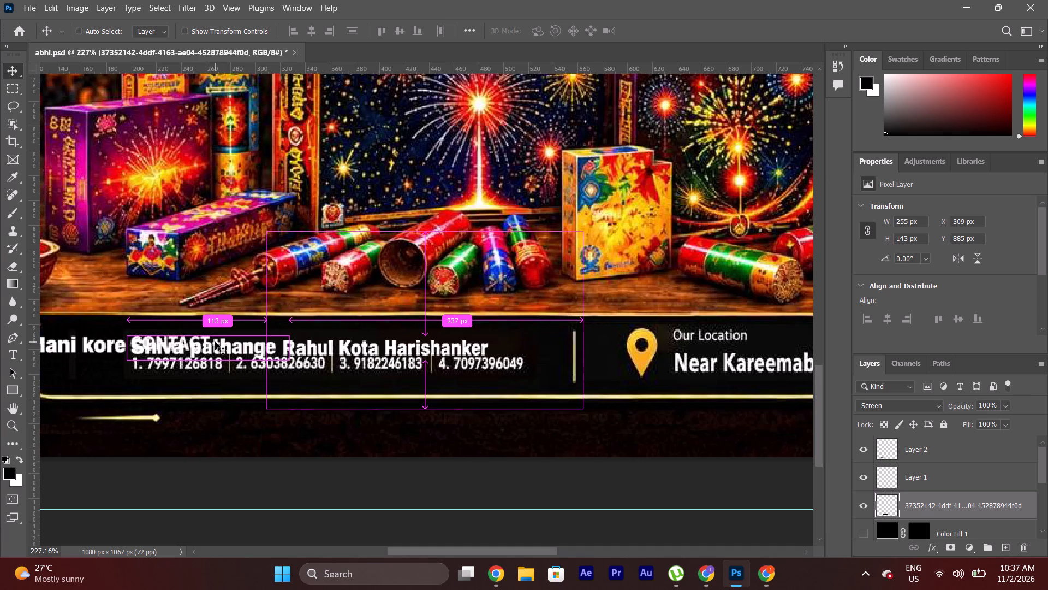
# Nudge the original names layer to X 349 px, Y 874 px, so the third name starts above contact number 3.
pyautogui.press('Right')
pyautogui.press('Right')
pyautogui.press('Right')
pyautogui.press('Right')
pyautogui.press('Right')
pyautogui.press('Right')
pyautogui.press('Right')
pyautogui.press('Right')
pyautogui.press('Right')
pyautogui.press('Right')
pyautogui.press('Right')
pyautogui.press('Right')
pyautogui.press('Right')
pyautogui.press('Right')
pyautogui.press('Right')
pyautogui.press('Right')
pyautogui.press('Right')
pyautogui.press('Right')
pyautogui.press('Right')
pyautogui.press('Right')
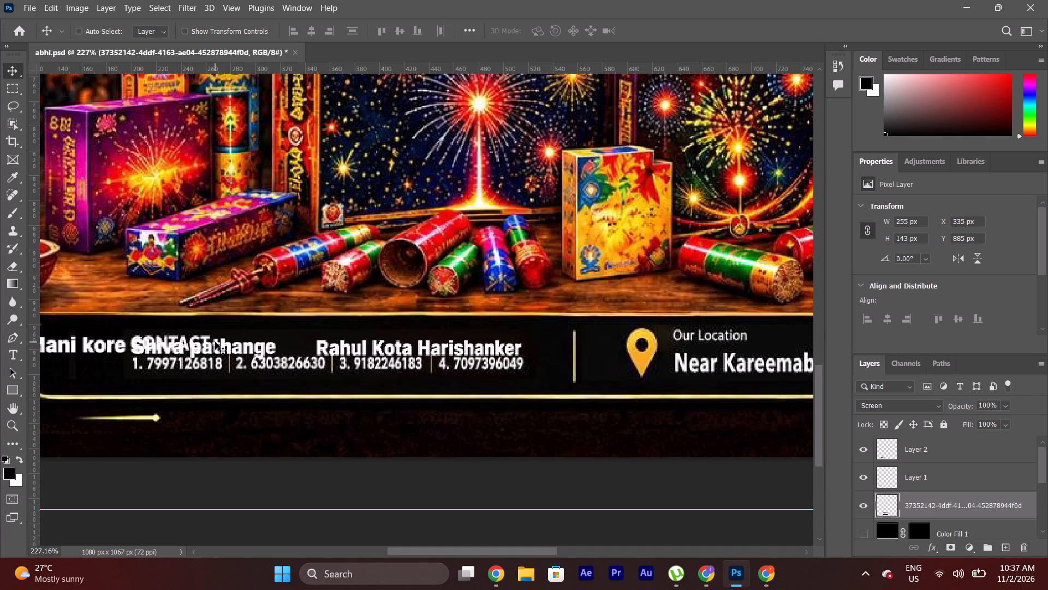
pyautogui.press('Up')
pyautogui.press('Up')
pyautogui.press('Up')
pyautogui.press('Up')
pyautogui.press('Up')
pyautogui.press('Up')
pyautogui.press('Up')
pyautogui.press('Up')
pyautogui.press('Up')
pyautogui.press('Up')
pyautogui.press('Up')
pyautogui.press('Up')
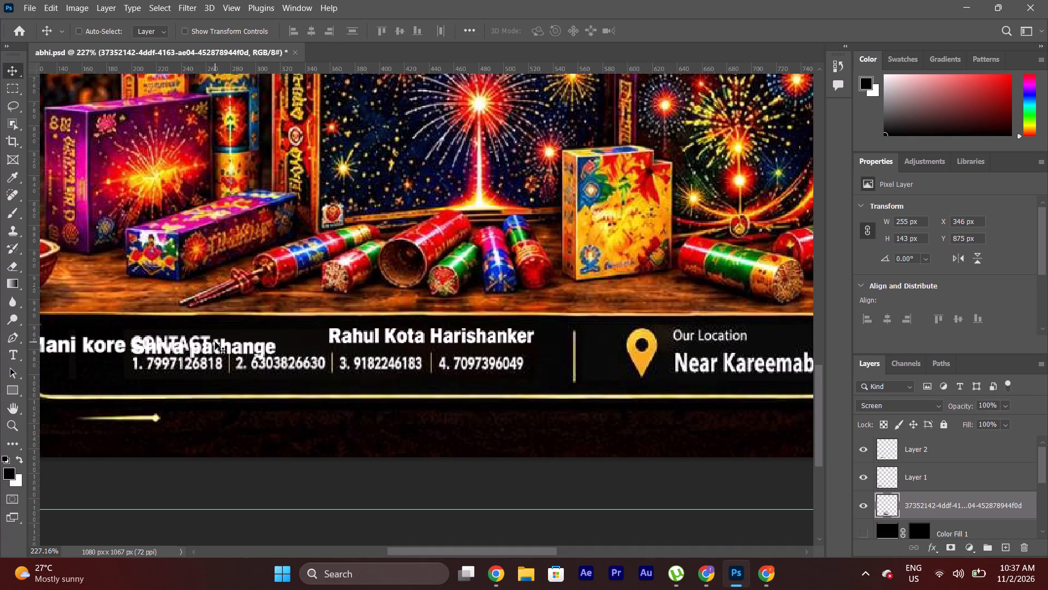
pyautogui.press('Right')
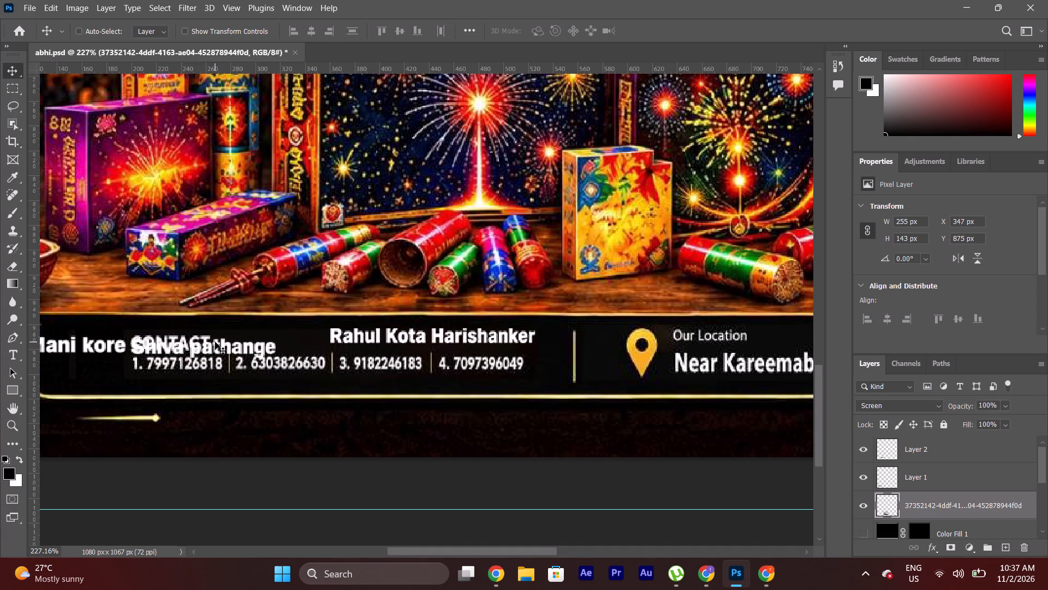
pyautogui.press('Up')
pyautogui.press('Right')
pyautogui.press('Right')
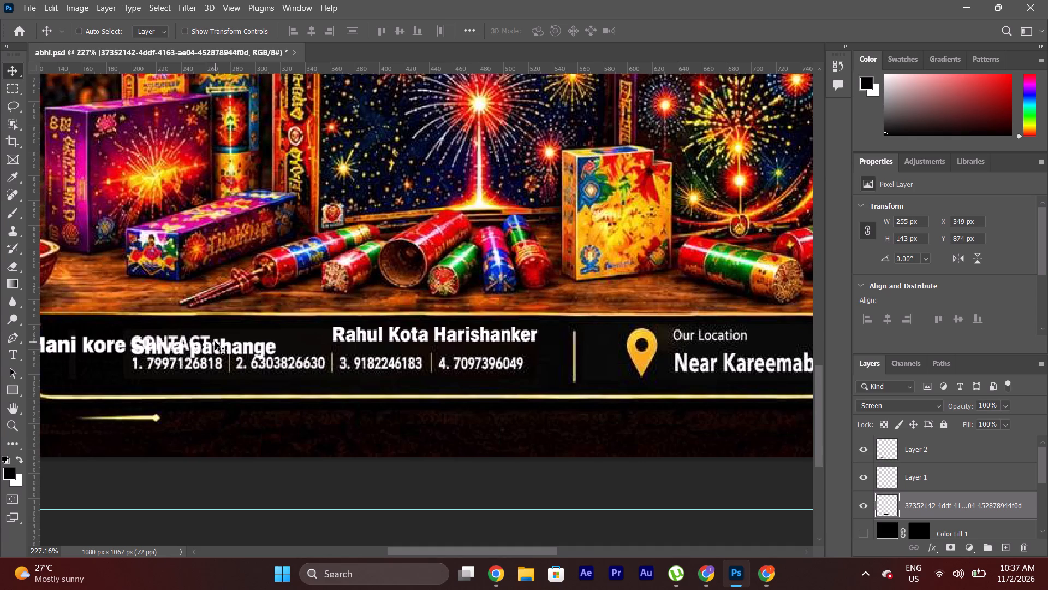
# Nudge the first name on Layer 1 to X 76 px, keeping it at Y 963 px.
pyautogui.click(894, 479)
pyautogui.press('Right')
pyautogui.press('Right')
pyautogui.press('Right')
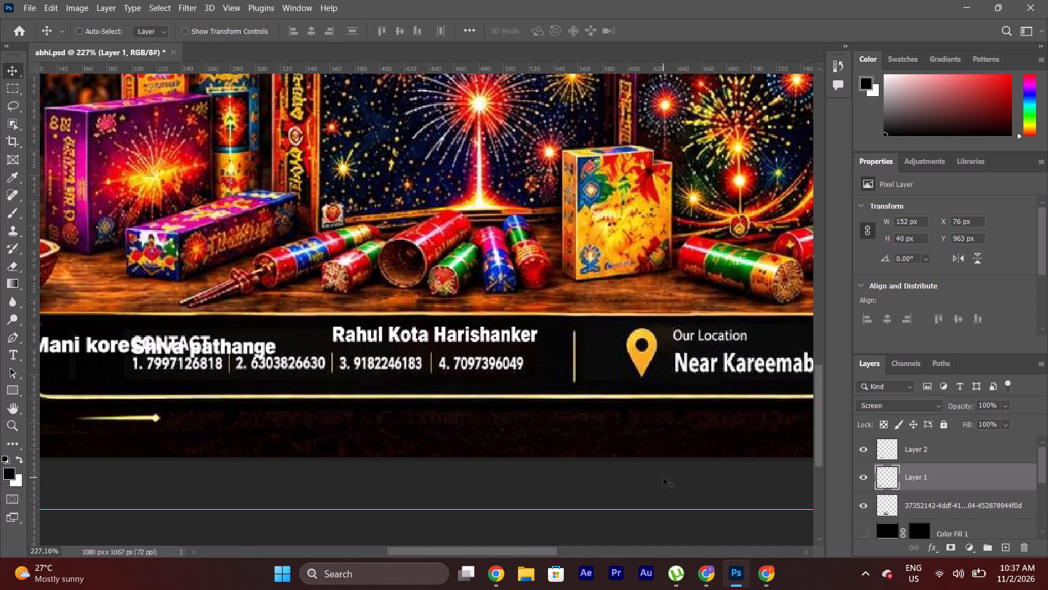
# Nudge the middle name on Layer 2 to X 288 px, Y 959 px, above contact number 2 and level with the third name.
pyautogui.click(938, 452)
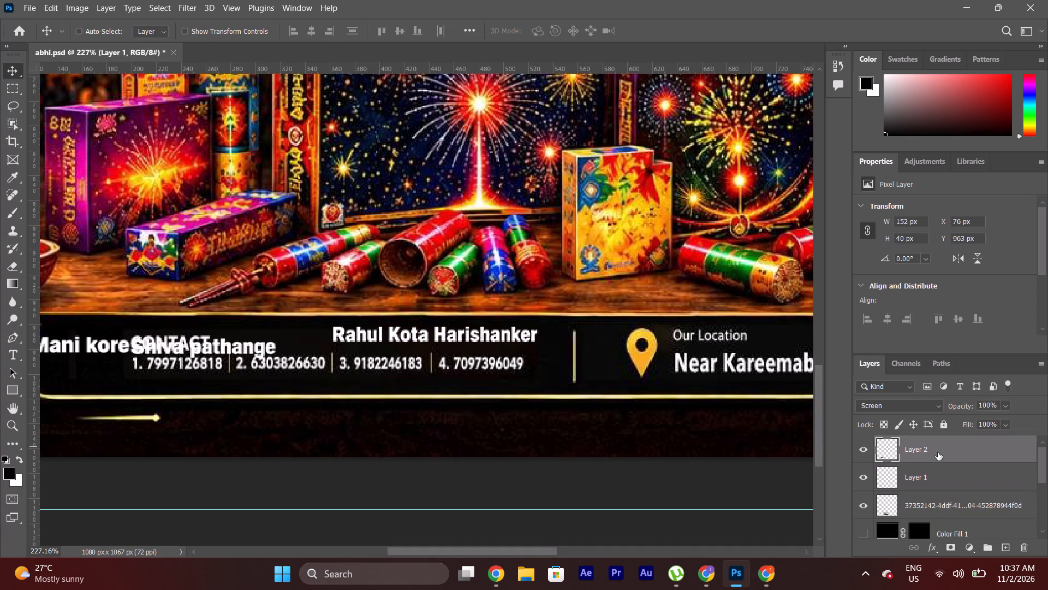
pyautogui.press('v')
pyautogui.press('Right')
pyautogui.press('Right')
pyautogui.press('Right')
pyautogui.press('Right')
pyautogui.press('Right')
pyautogui.press('Right')
pyautogui.press('Right')
pyautogui.press('Right')
pyautogui.press('Right')
pyautogui.press('Right')
pyautogui.press('Right')
pyautogui.press('Right')
pyautogui.press('Right')
pyautogui.press('Right')
pyautogui.press('Right')
pyautogui.press('Right')
pyautogui.press('Right')
pyautogui.press('Right')
pyautogui.press('Right')
pyautogui.press('Right')
pyautogui.press('Right')
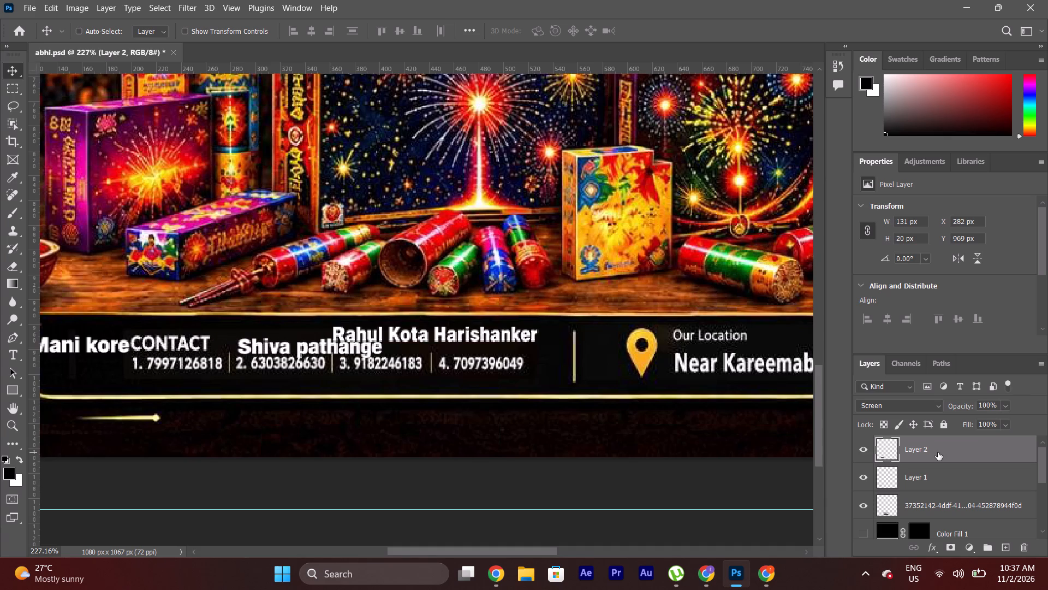
pyautogui.press('Up')
pyautogui.press('Up')
pyautogui.press('Up')
pyautogui.press('Up')
pyautogui.press('Up')
pyautogui.press('Up')
pyautogui.press('Up')
pyautogui.press('Up')
pyautogui.press('Up')
pyautogui.press('Up')
pyautogui.press('Up')
pyautogui.press('Up')
pyautogui.press('Right')
pyautogui.press('Right')
pyautogui.press('Right')
pyautogui.press('Right')
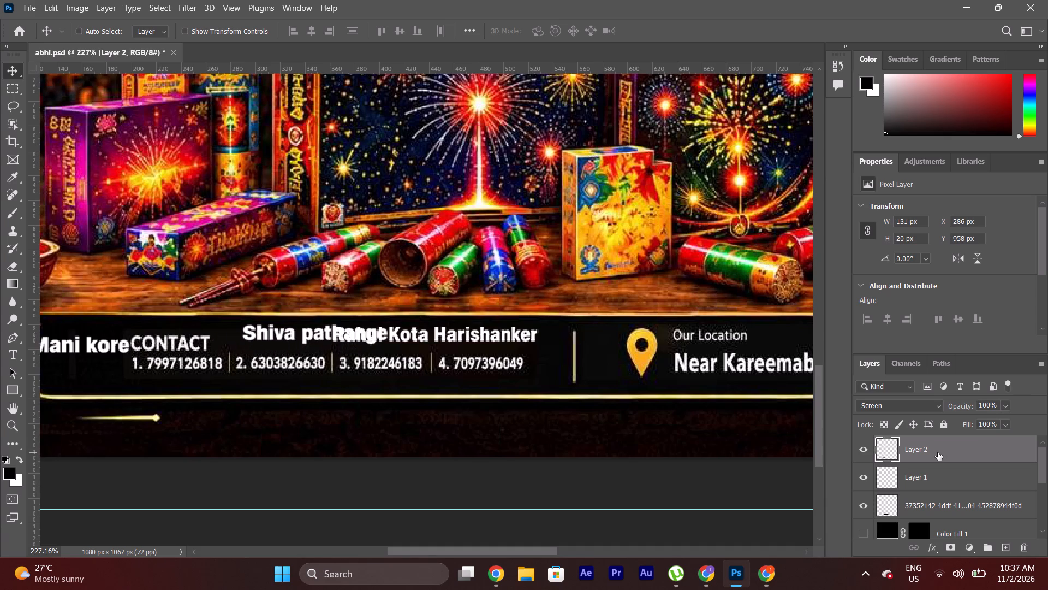
pyautogui.press('Down')
pyautogui.press('Right')
pyautogui.press('Right')
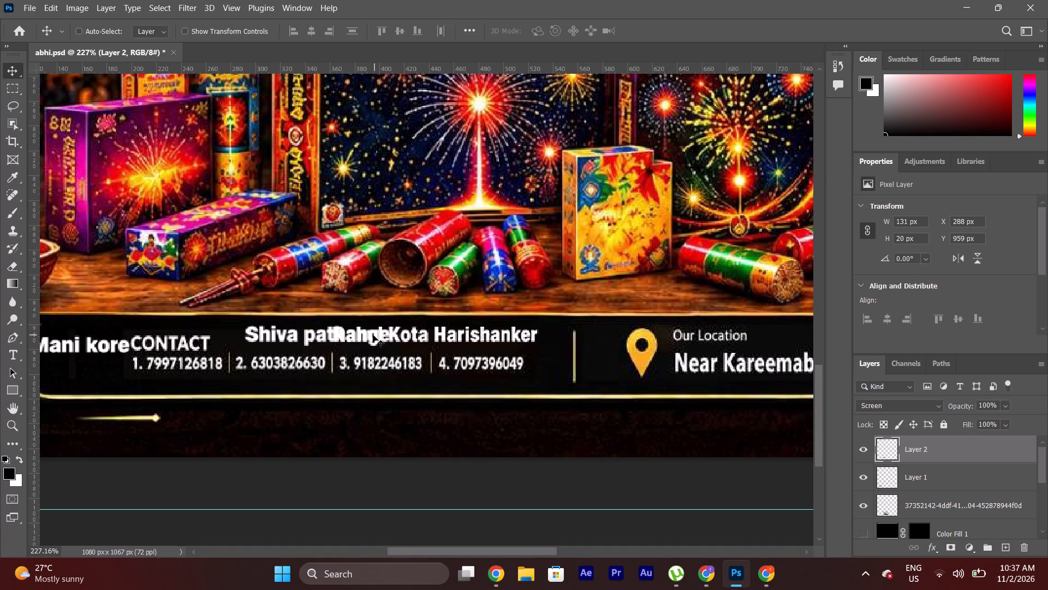
# Erase the end of the middle name on Layer 2 after its second word's initial, using a selection of about 89 × 37 px, and deselect.
pyautogui.press('m')
pyautogui.moveTo(425, 353); pyautogui.dragTo(321, 312)
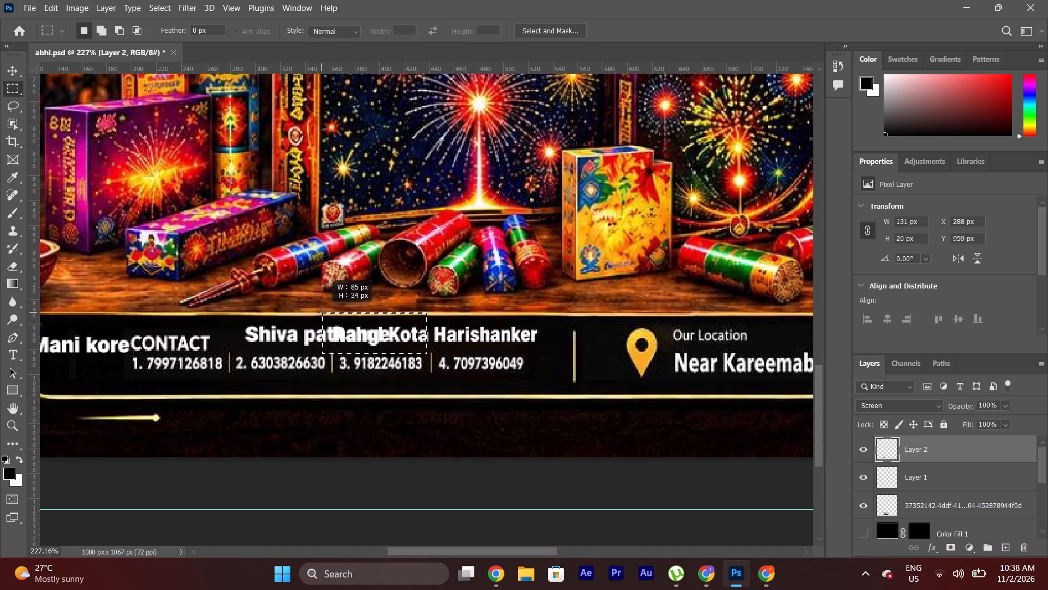
pyautogui.moveTo(321, 312); pyautogui.dragTo(317, 309)
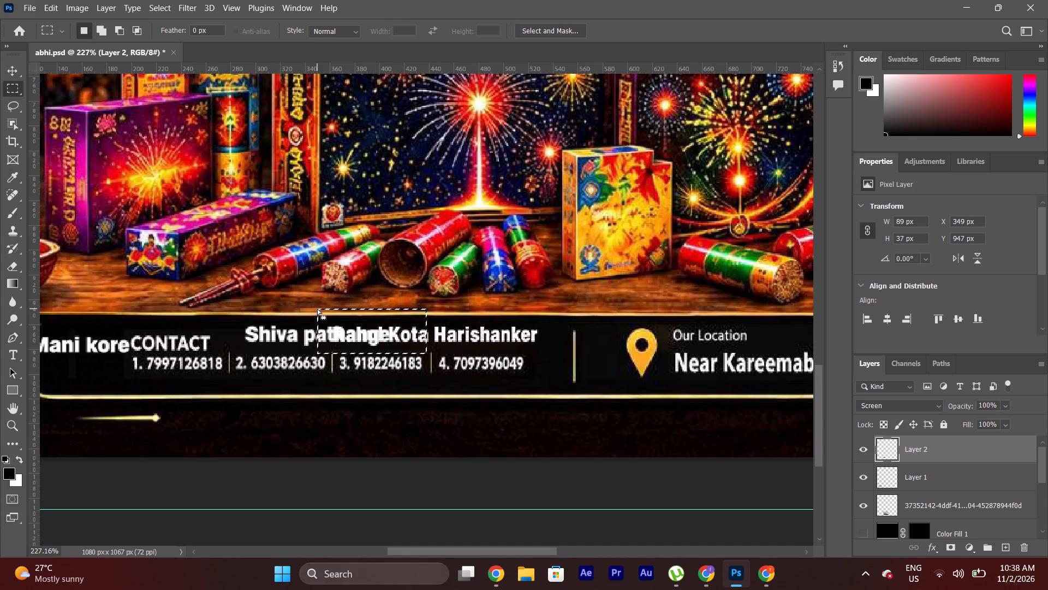
pyautogui.press('Delete')
pyautogui.hotkey('ctrl', 'd')
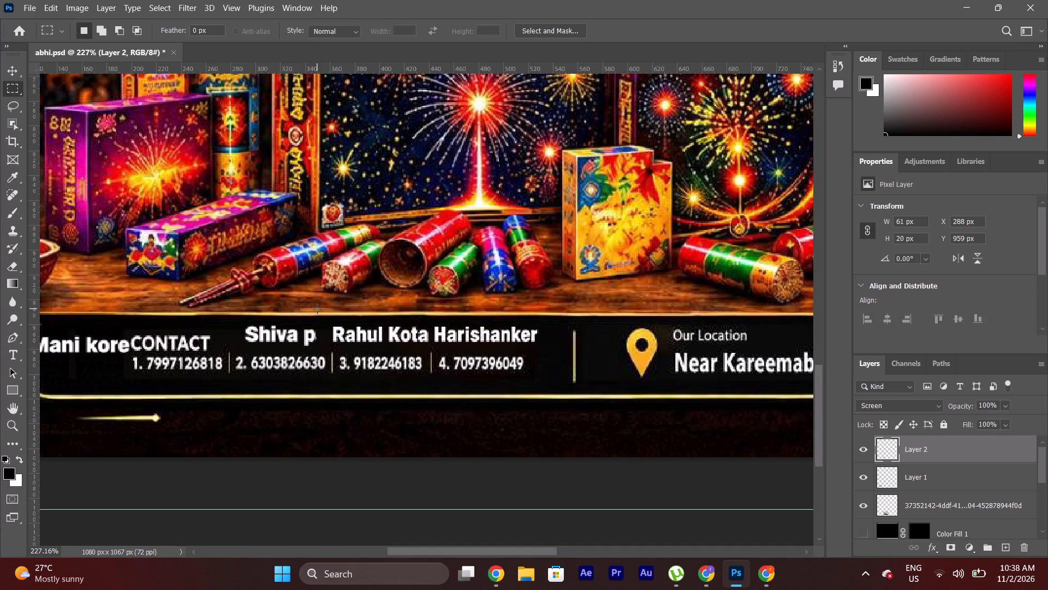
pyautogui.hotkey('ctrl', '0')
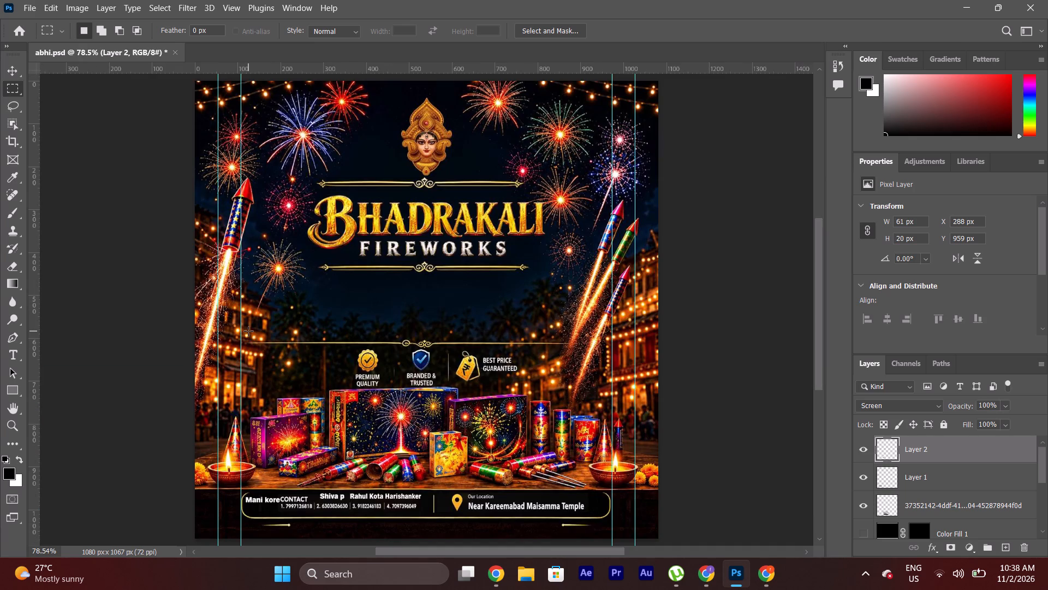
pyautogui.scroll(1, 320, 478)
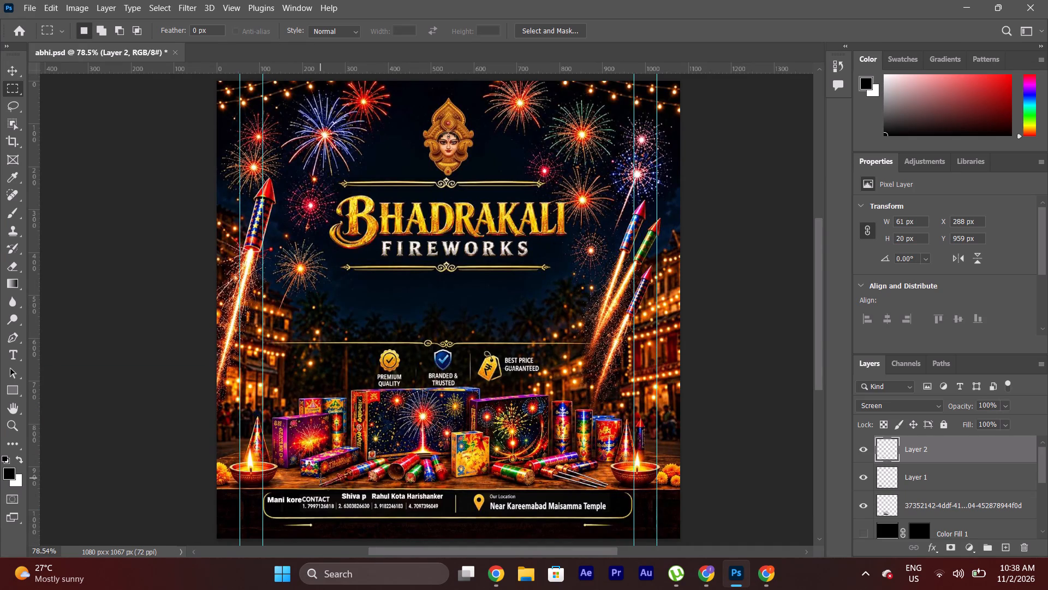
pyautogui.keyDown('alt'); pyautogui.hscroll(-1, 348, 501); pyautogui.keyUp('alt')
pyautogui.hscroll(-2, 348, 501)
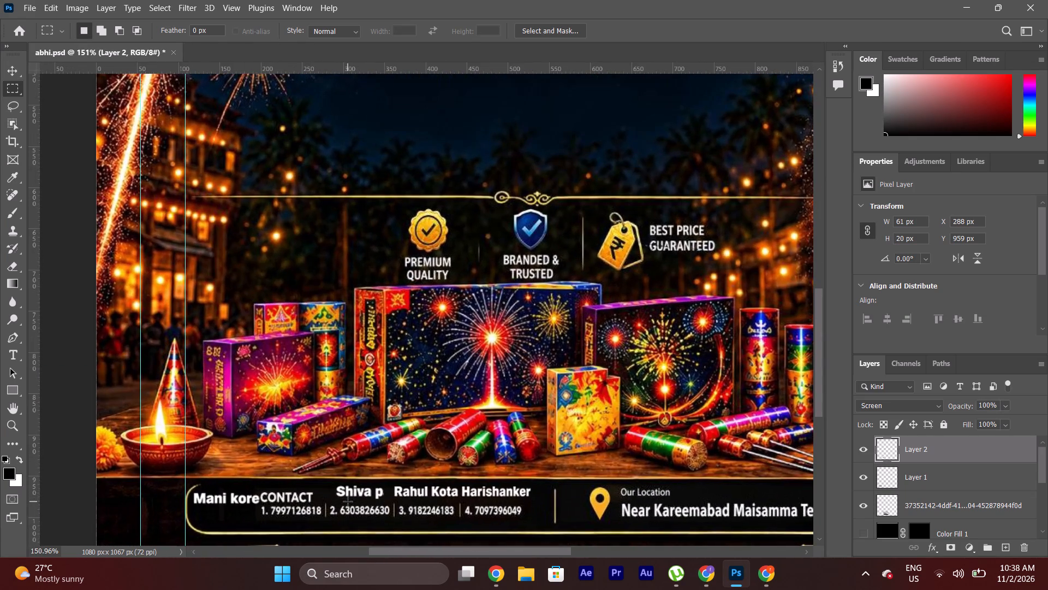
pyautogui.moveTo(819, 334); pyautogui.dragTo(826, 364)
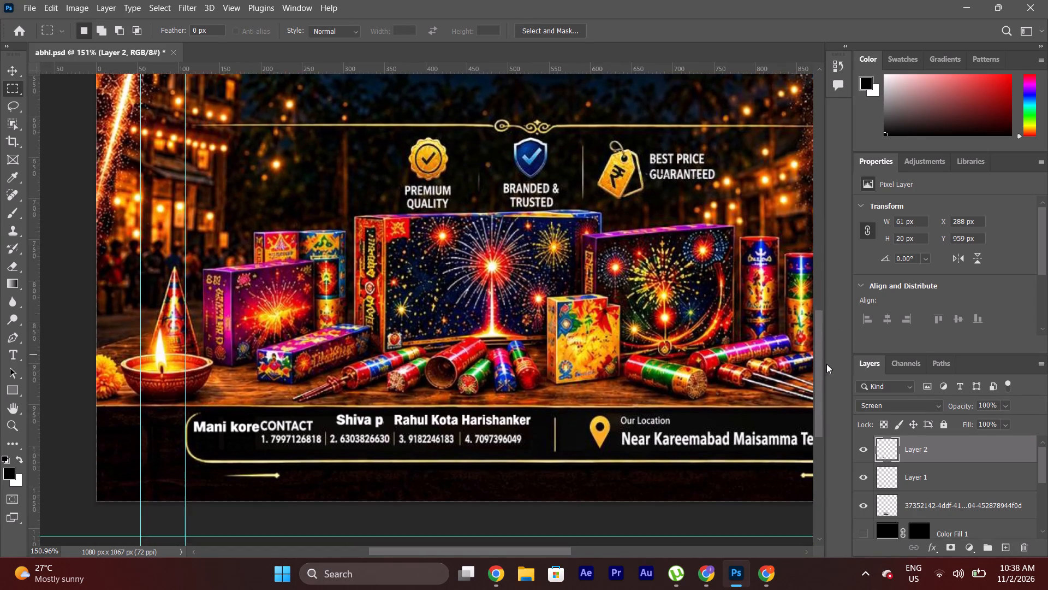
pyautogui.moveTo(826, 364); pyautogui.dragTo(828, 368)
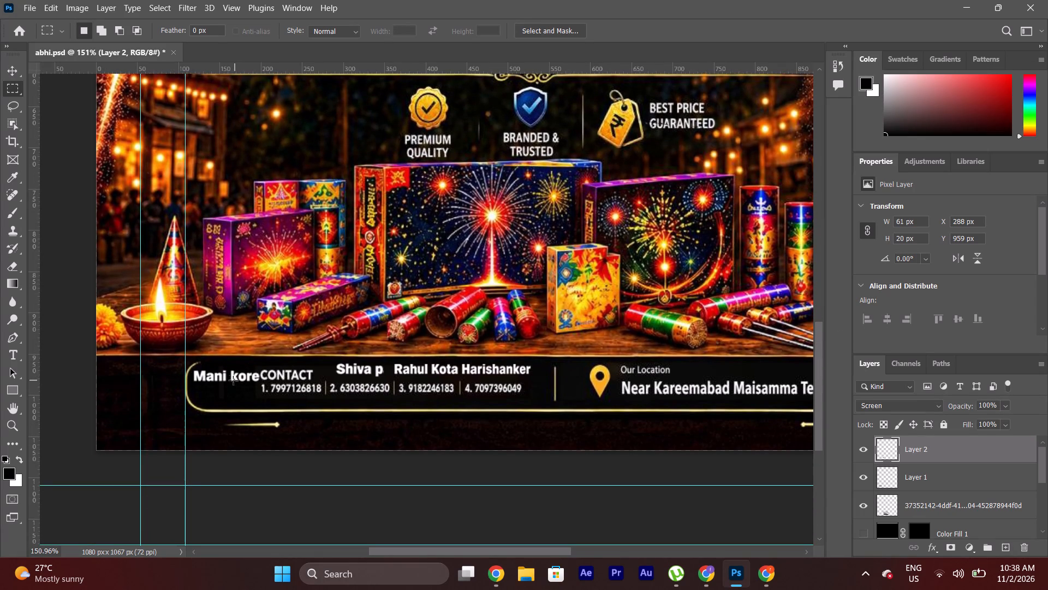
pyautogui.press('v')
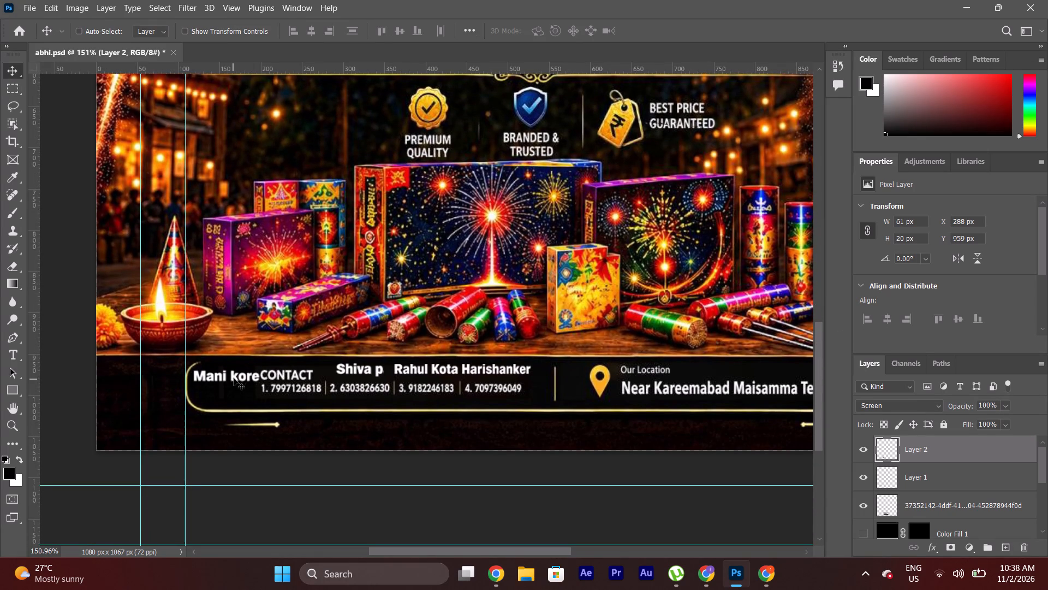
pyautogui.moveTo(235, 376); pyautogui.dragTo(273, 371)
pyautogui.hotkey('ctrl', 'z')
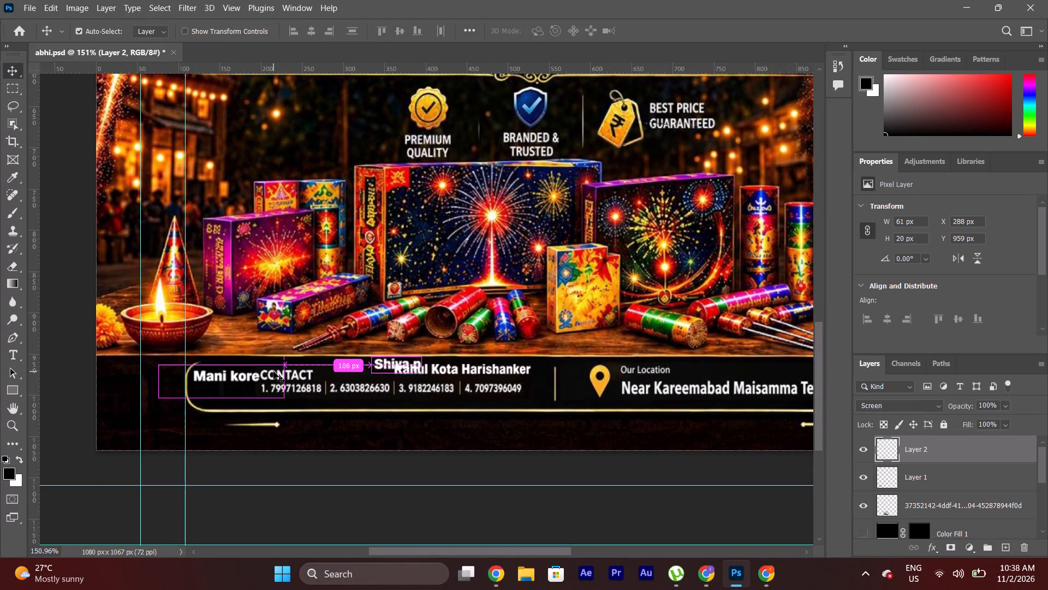
# Move the first name on Layer 1 clear of the CONTACT heading, to X 32 px, Y 979 px.
pyautogui.click(918, 469)
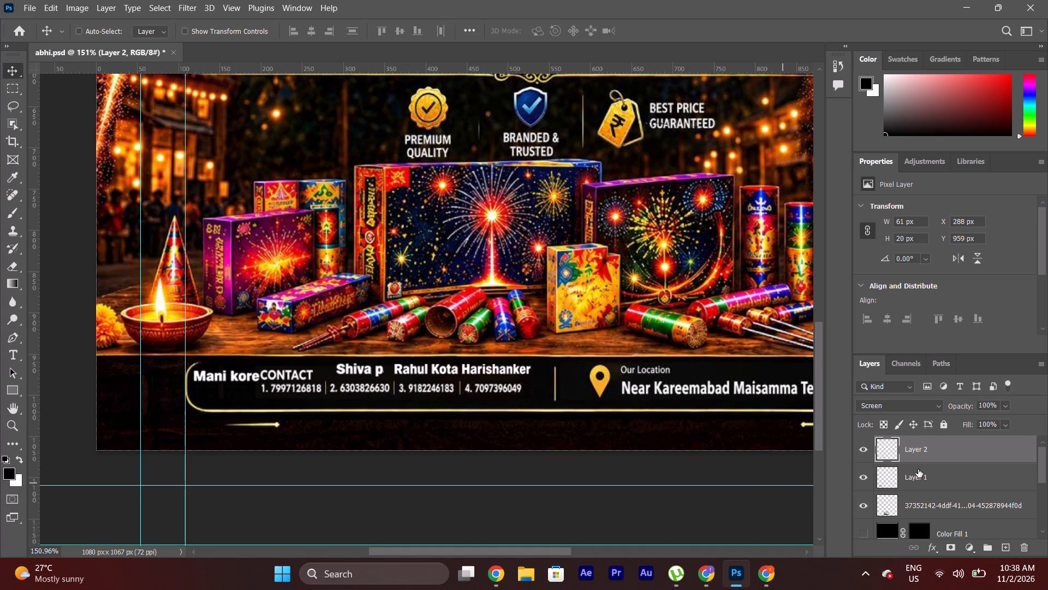
pyautogui.moveTo(230, 373); pyautogui.dragTo(196, 391)
# On a new layer above Layer 1, cover the CONTACT heading with a black rectangle of about 112 × 18 px and deselect.
pyautogui.keyDown('alt'); pyautogui.hscroll(-1, 253, 382); pyautogui.keyUp('alt')
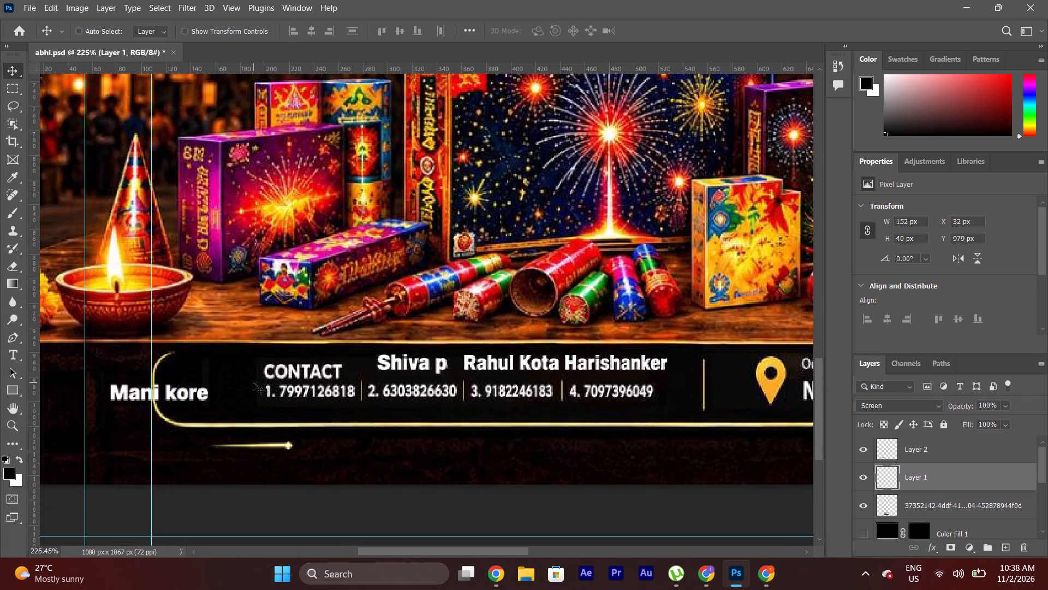
pyautogui.click(1005, 550)
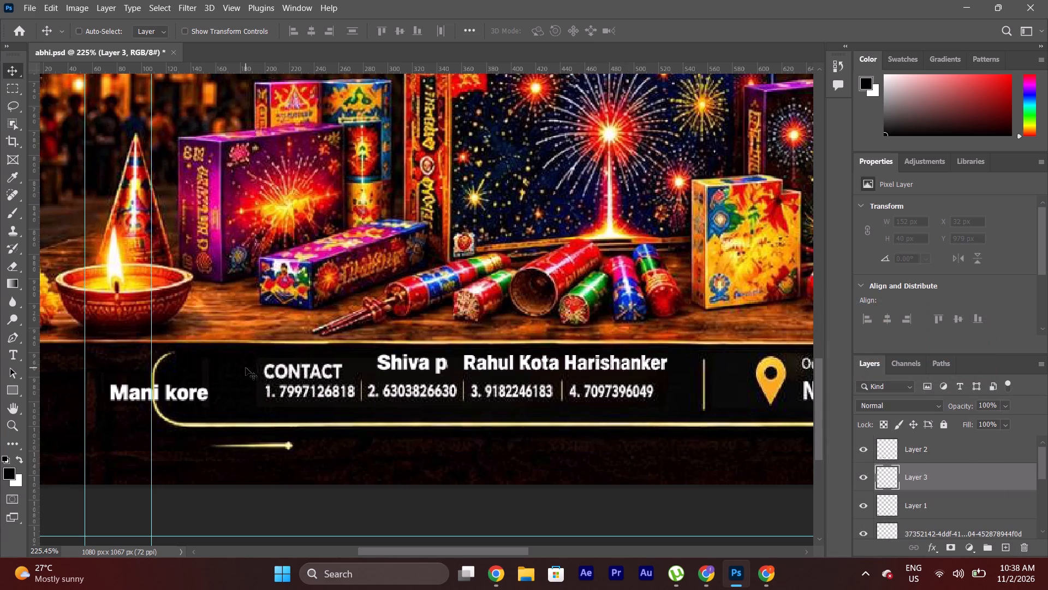
pyautogui.click(8, 82)
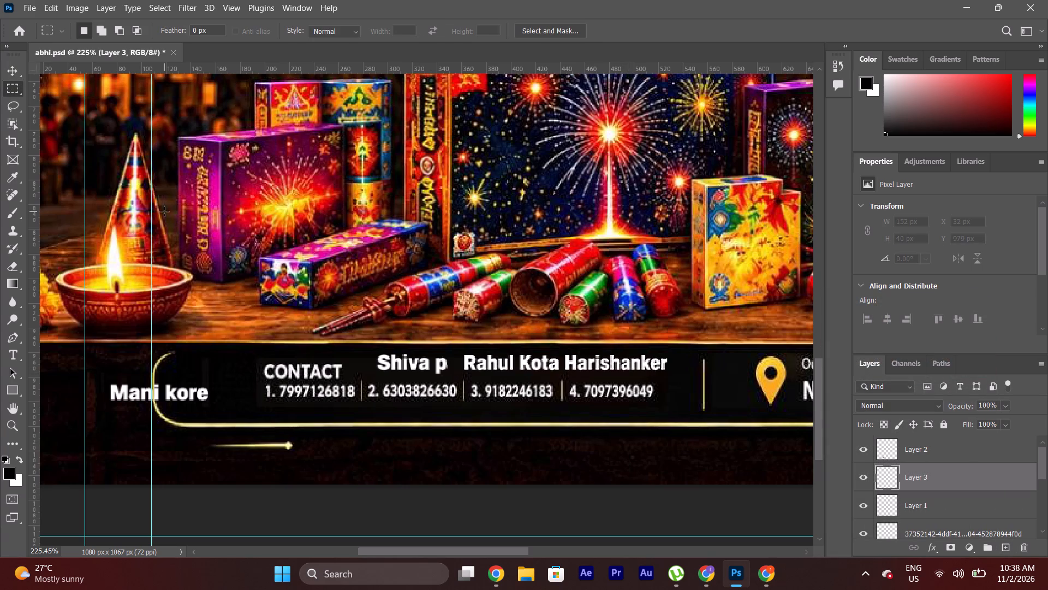
pyautogui.moveTo(215, 359); pyautogui.dragTo(347, 379)
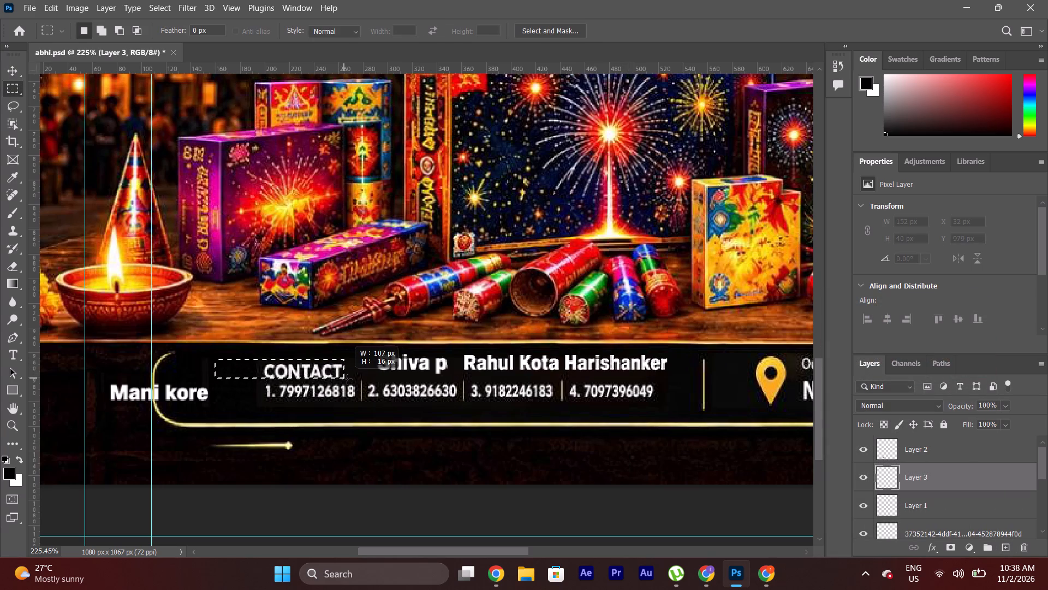
pyautogui.moveTo(347, 379); pyautogui.dragTo(351, 380)
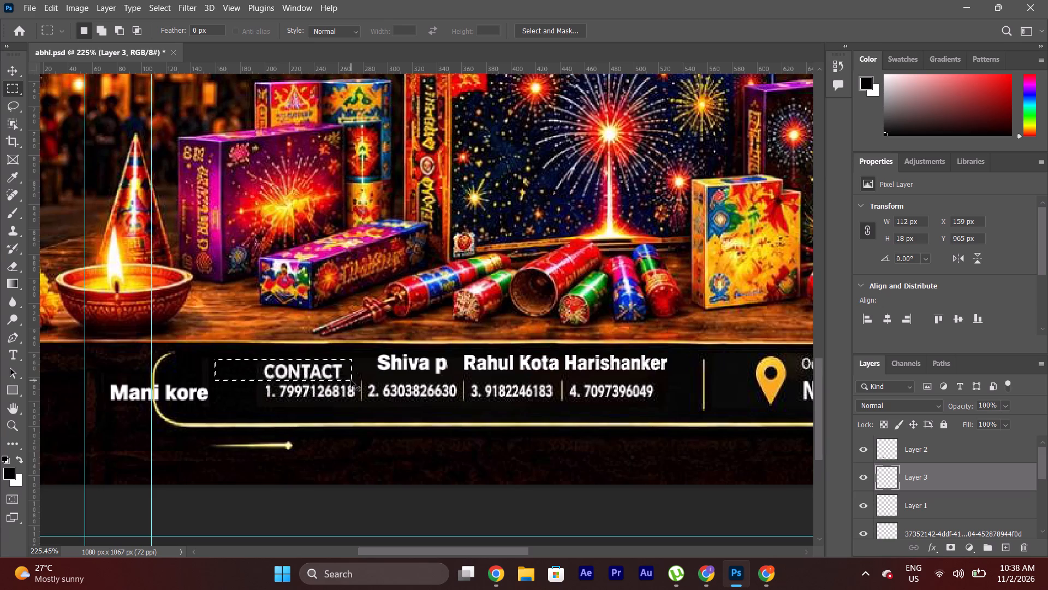
pyautogui.hotkey('ctrl', 'BackSpace')
pyautogui.hotkey('alt', 'BackSpace')
pyautogui.hotkey('ctrl', 'd')
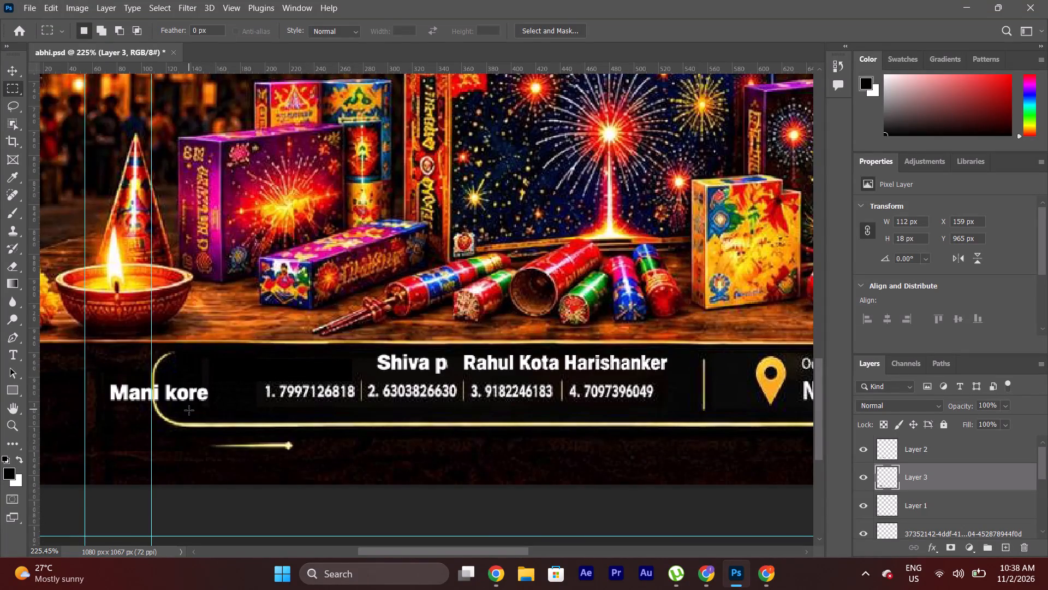
# Place the first name above contact number 1 at X 157 px, Y 954 px, with Layer 1 at the top of the layer stack.
pyautogui.press('v')
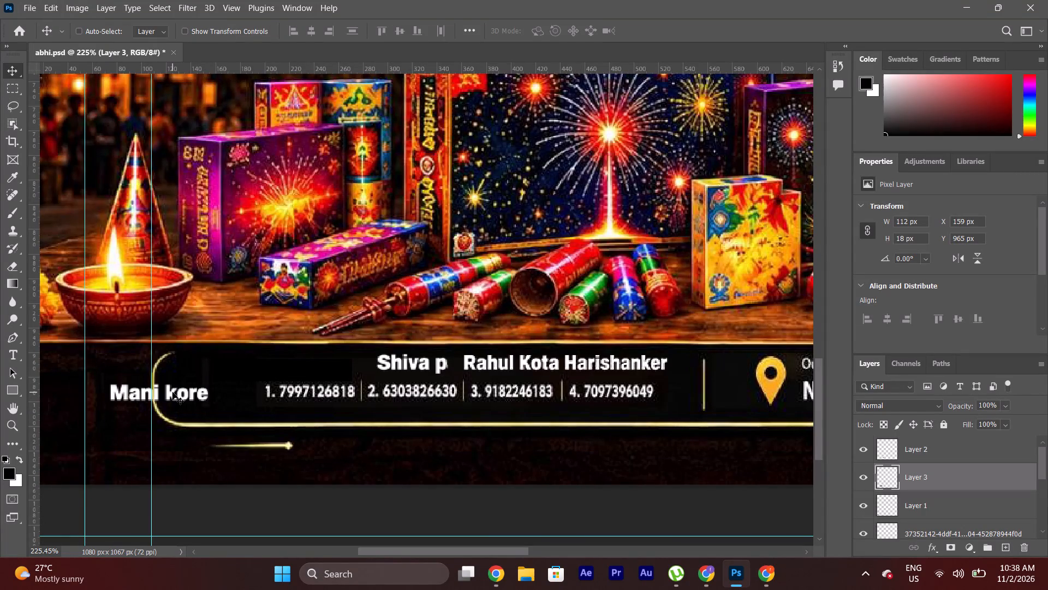
pyautogui.click(917, 509)
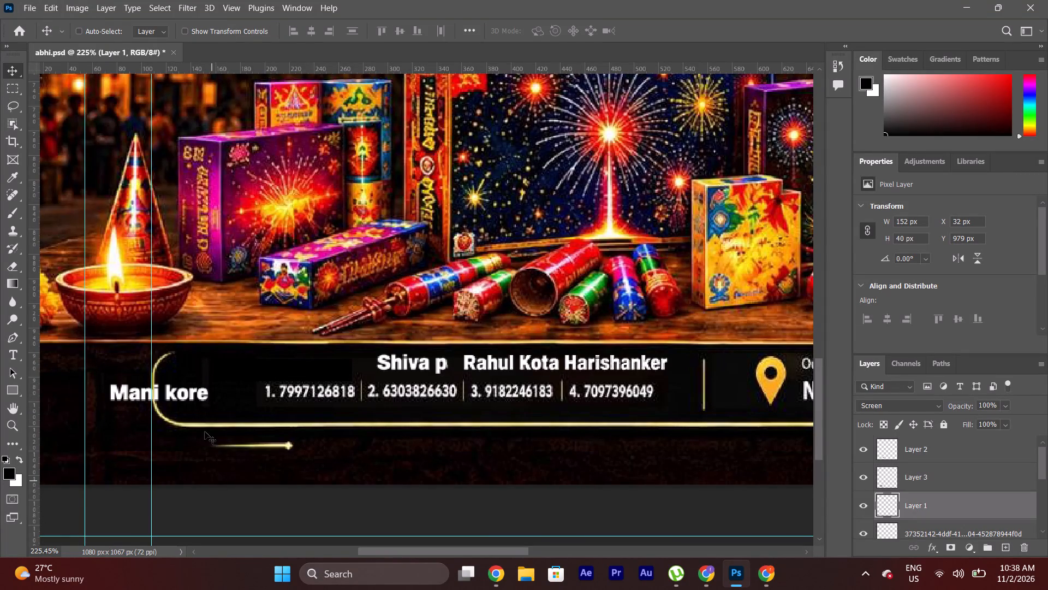
pyautogui.moveTo(169, 396); pyautogui.dragTo(323, 366)
pyautogui.moveTo(983, 498); pyautogui.dragTo(953, 444)
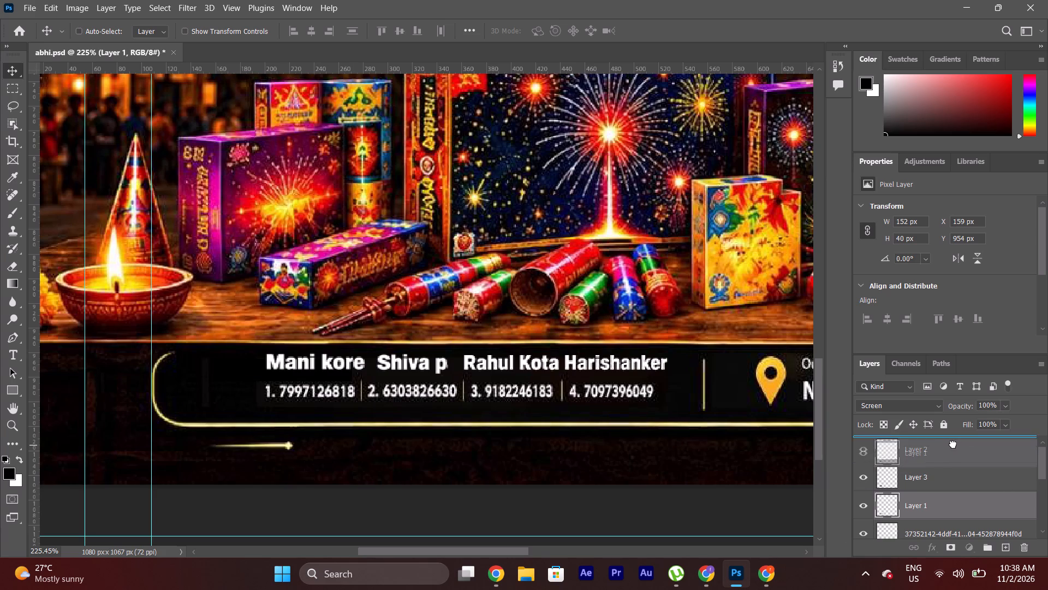
pyautogui.moveTo(953, 444); pyautogui.dragTo(953, 443)
pyautogui.click(318, 364)
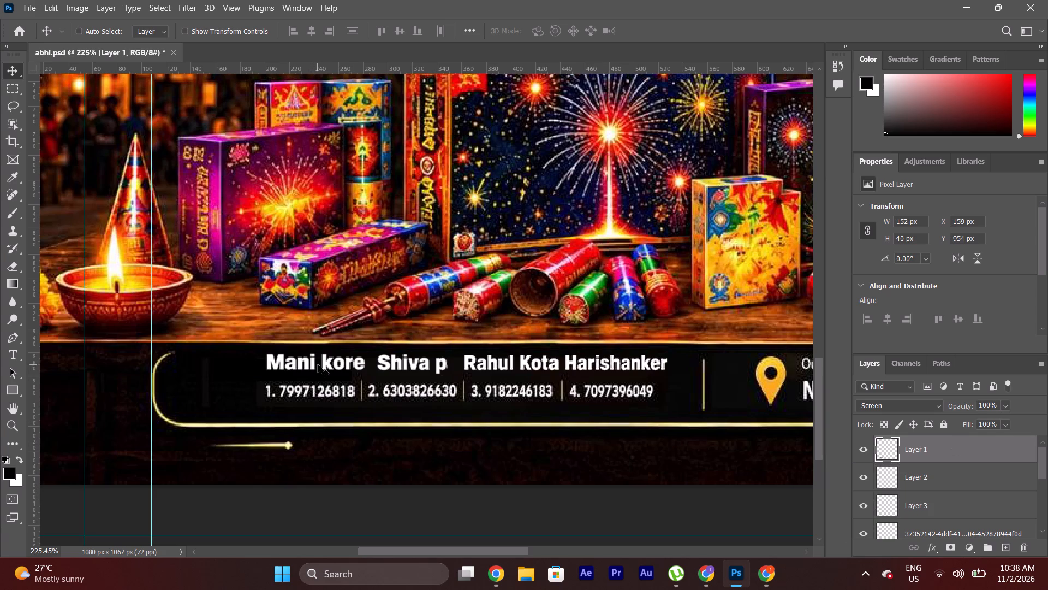
pyautogui.press('Left')
pyautogui.press('Left')
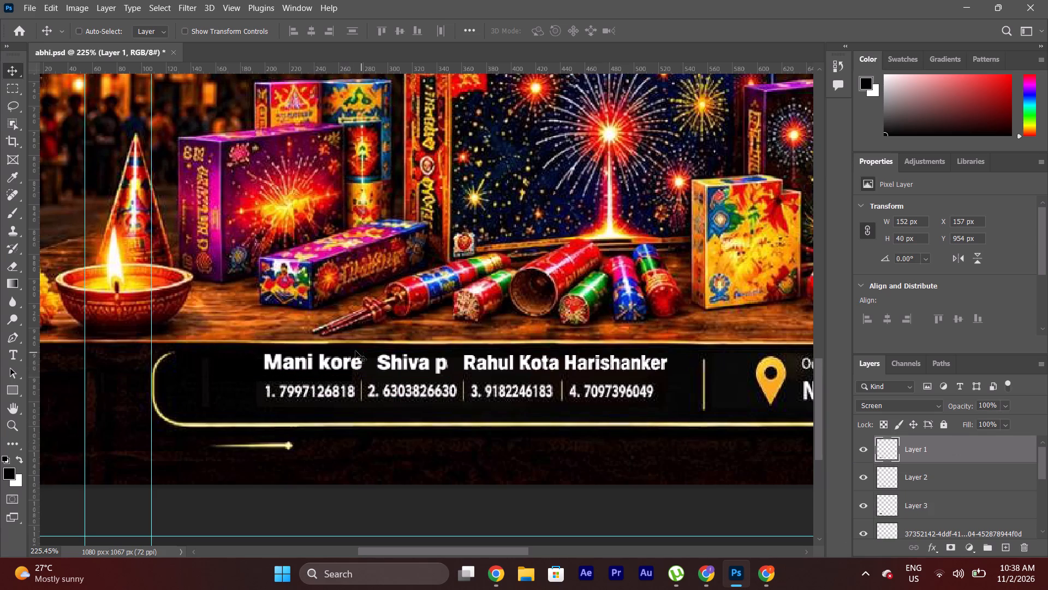
# Nudge the middle name on Layer 2 to X 287 px, keeping it at Y 959 px.
pyautogui.click(987, 475)
pyautogui.press('Left')
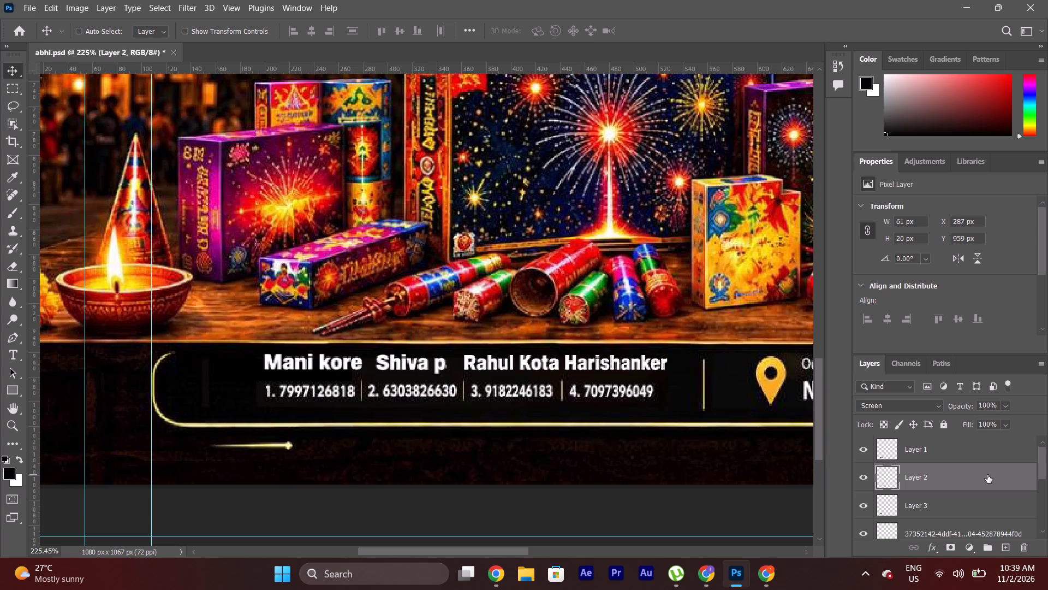
# Select an area of about 100 × 26 px around the name above contact number 4 and try to copy it from Layer 3.
pyautogui.click(962, 506)
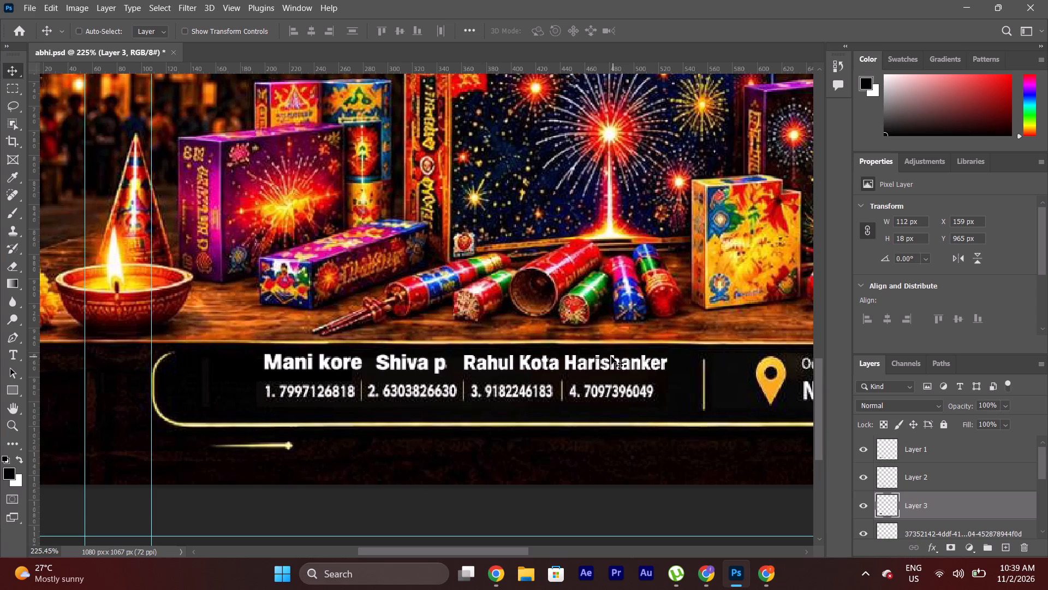
pyautogui.press('n')
pyautogui.press('m')
pyautogui.moveTo(561, 347); pyautogui.dragTo(616, 361)
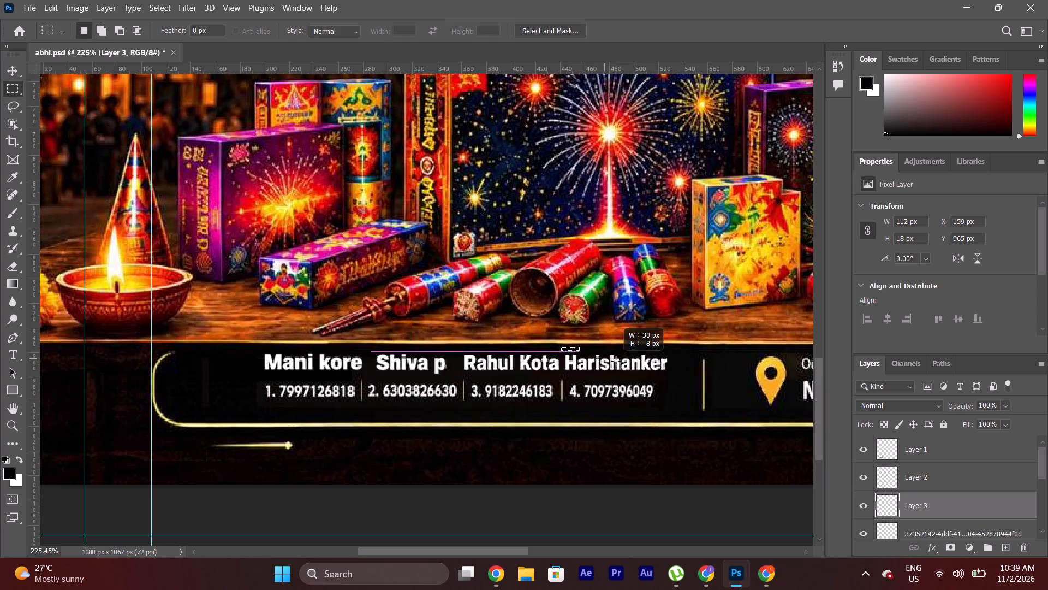
pyautogui.moveTo(616, 361); pyautogui.dragTo(682, 377)
pyautogui.hotkey('ctrl', 'j')
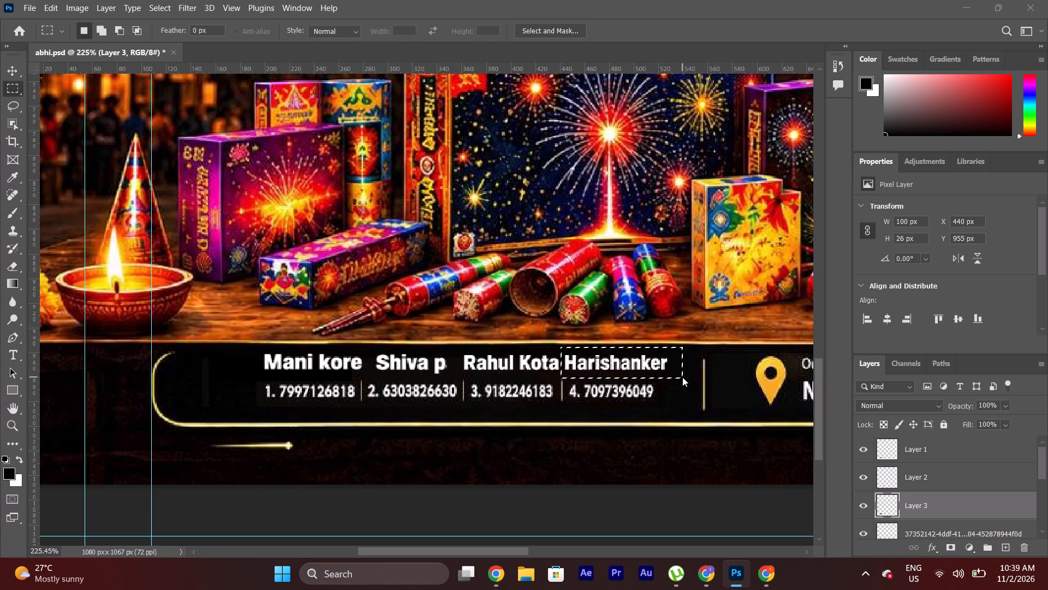
pyautogui.moveTo(682, 377); pyautogui.dragTo(561, 218)
pyautogui.click(537, 225)
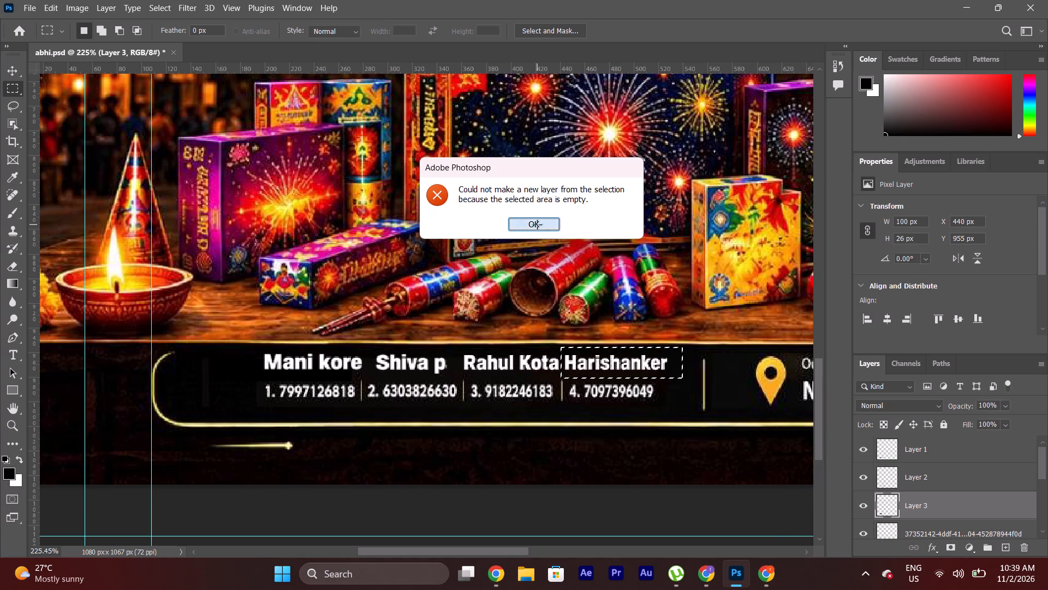
# Identify the layer holding the name above contact number 4 and copy the selected name from that original names layer to a new layer.
pyautogui.click(865, 503)
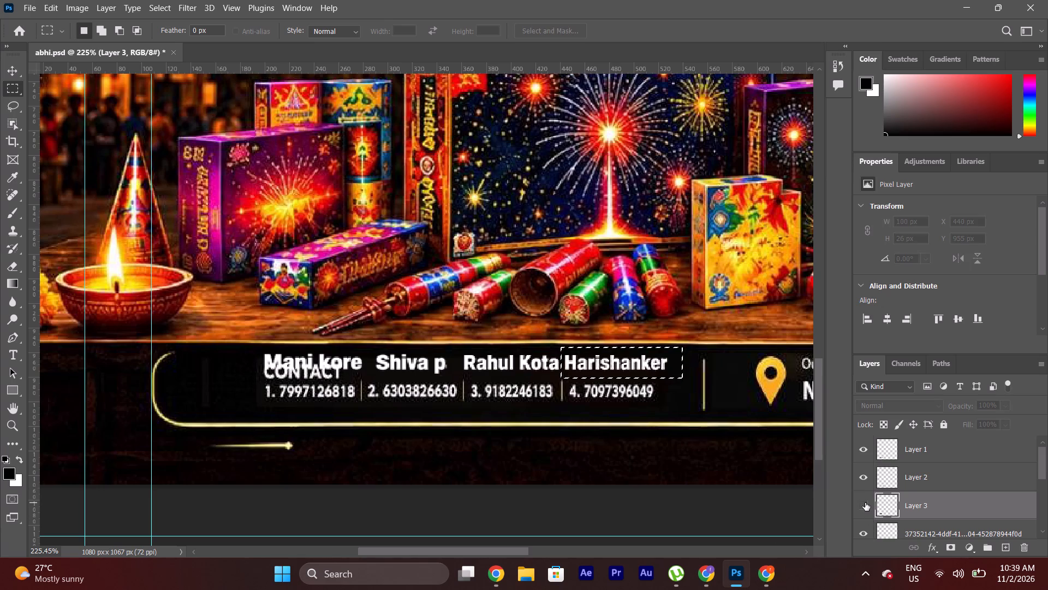
pyautogui.click(865, 503)
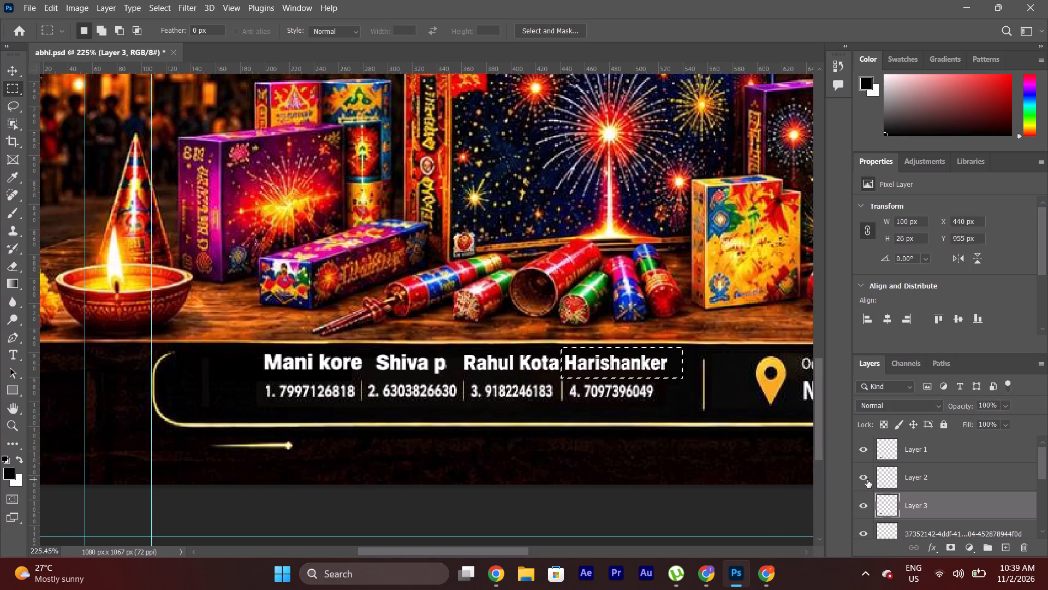
pyautogui.doubleClick(867, 480)
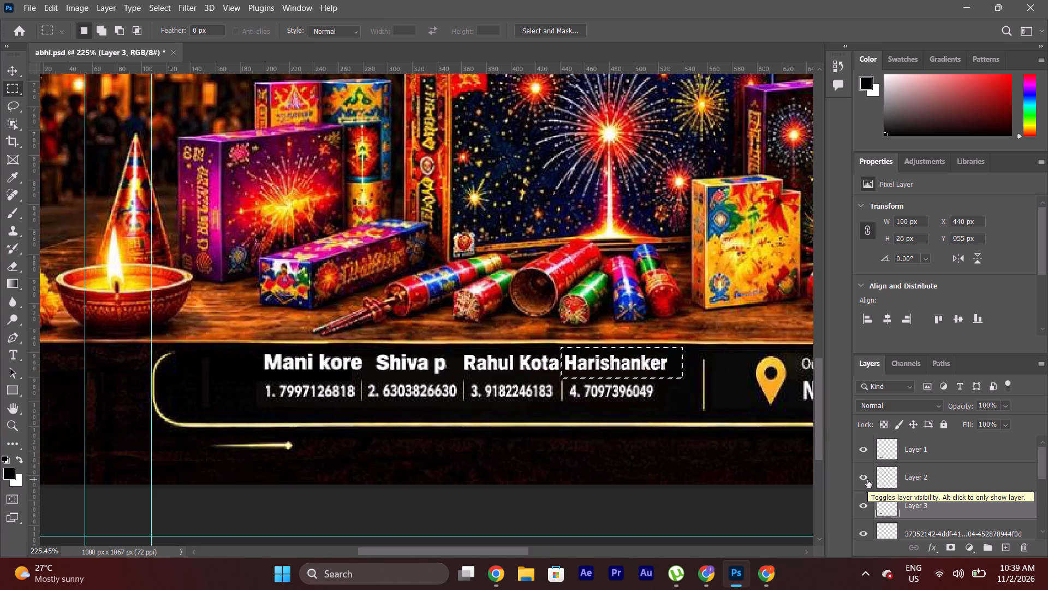
pyautogui.click(867, 480)
pyautogui.click(867, 480)
pyautogui.scroll(-1, 923, 493)
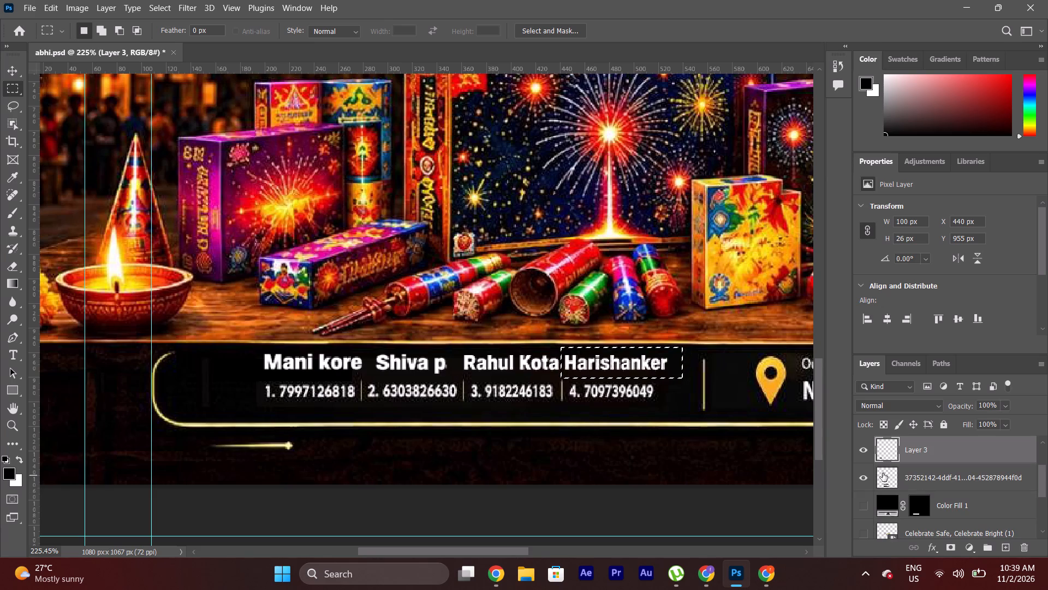
pyautogui.click(865, 478)
pyautogui.click(865, 478)
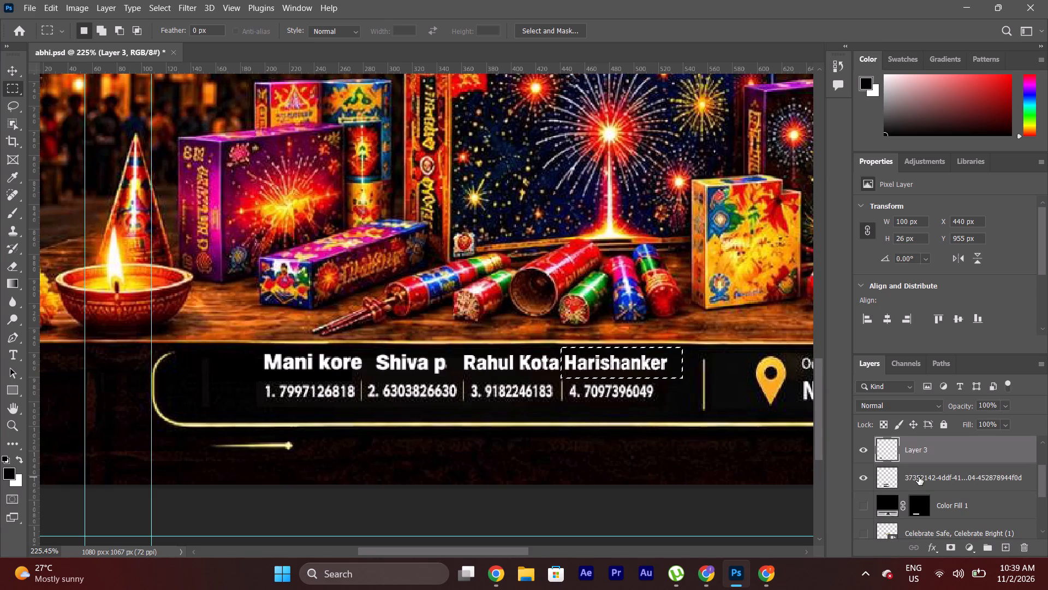
pyautogui.click(928, 478)
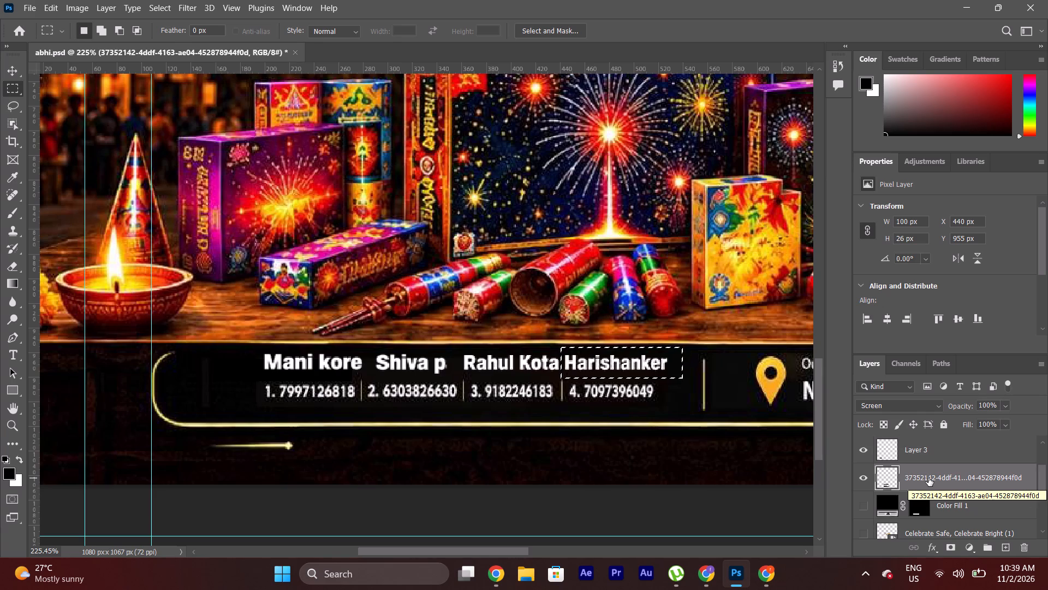
pyautogui.hotkey('ctrl', 'j')
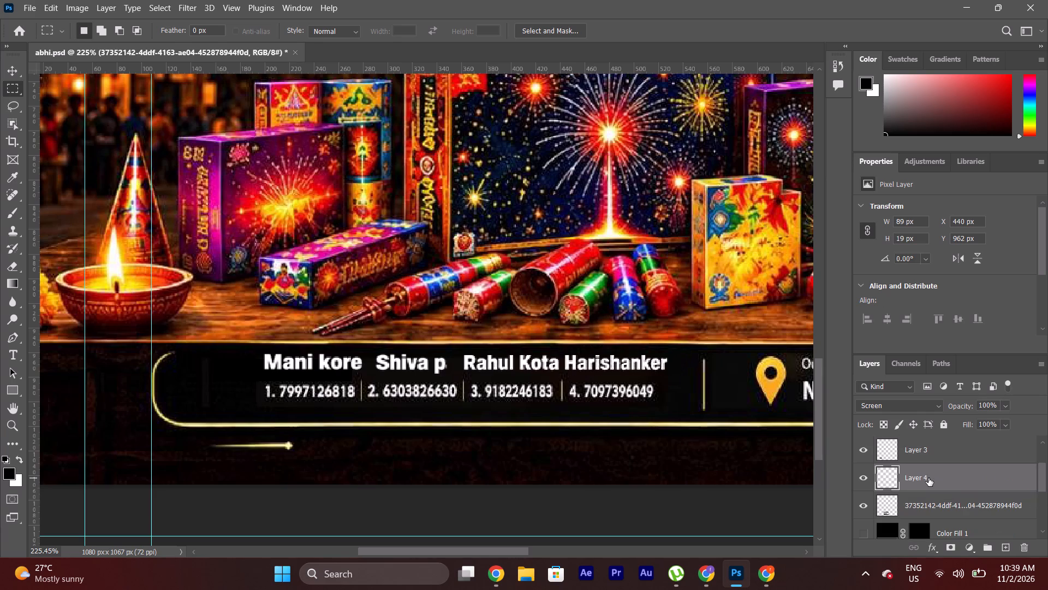
# Delete the duplicate name above contact number 4 from the original names layer, using a selection of about 99 × 25 px.
pyautogui.click(915, 504)
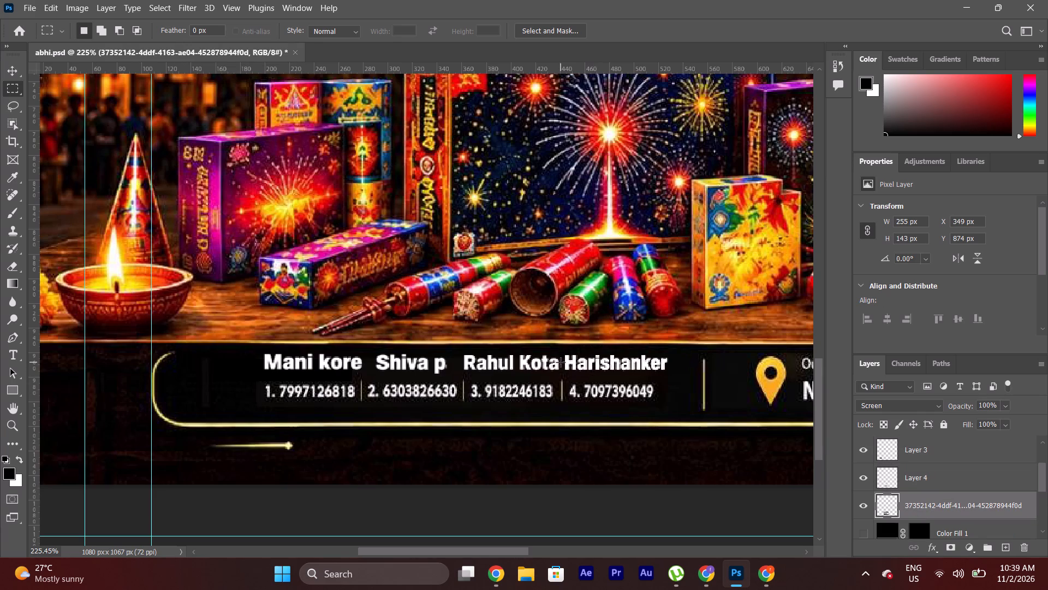
pyautogui.click(861, 509)
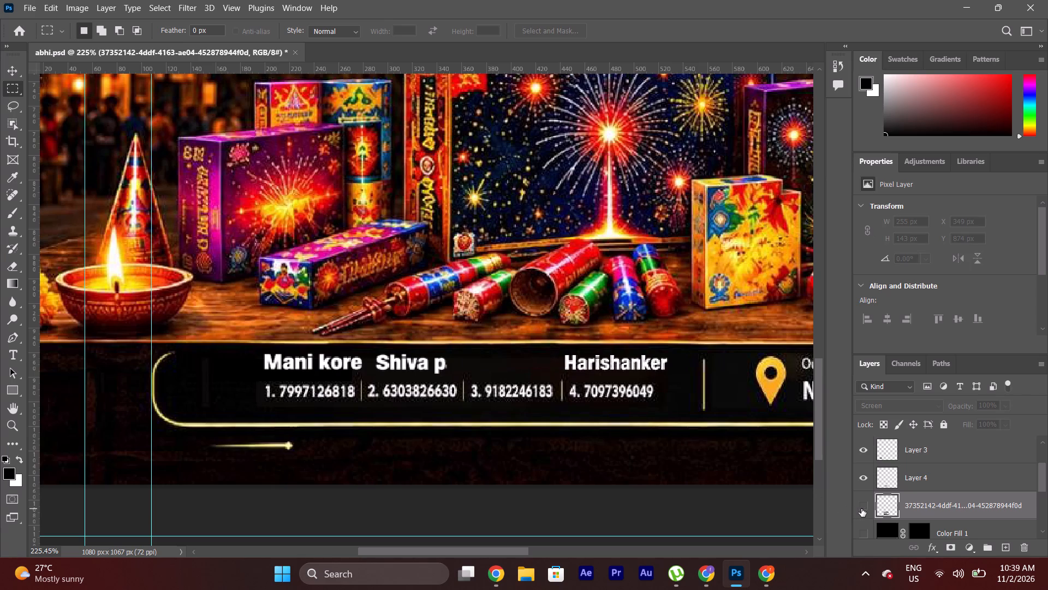
pyautogui.click(861, 509)
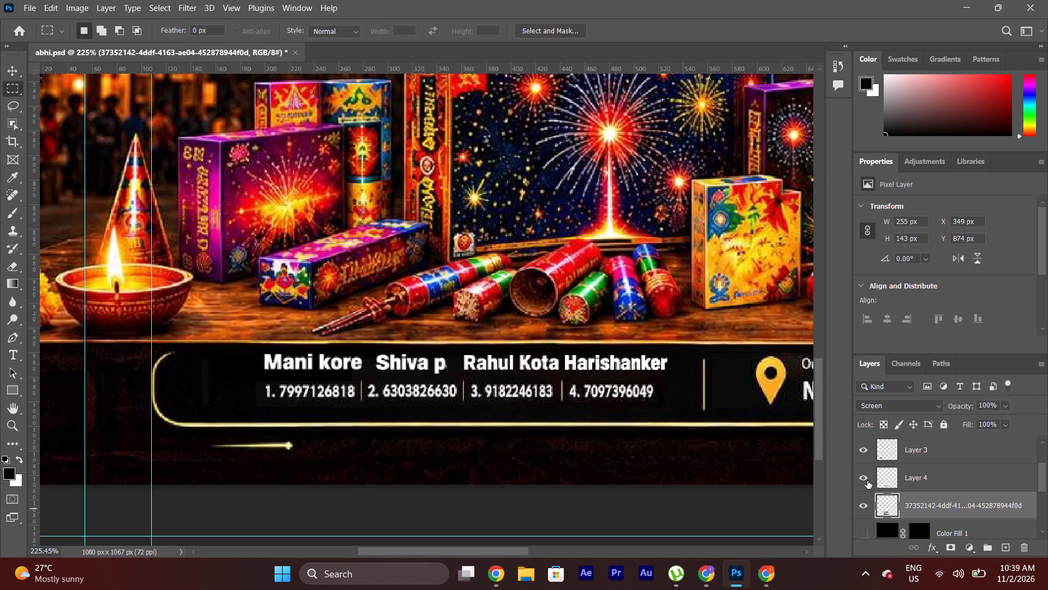
pyautogui.click(867, 480)
pyautogui.click(867, 480)
pyautogui.moveTo(684, 371); pyautogui.dragTo(617, 344)
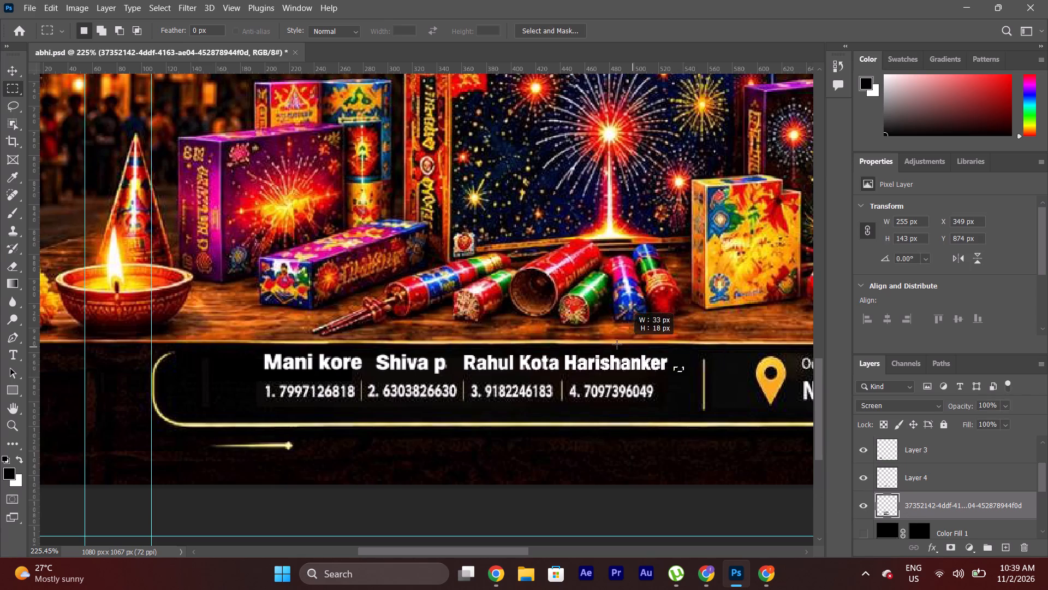
pyautogui.moveTo(617, 344); pyautogui.dragTo(564, 342)
pyautogui.press('Delete')
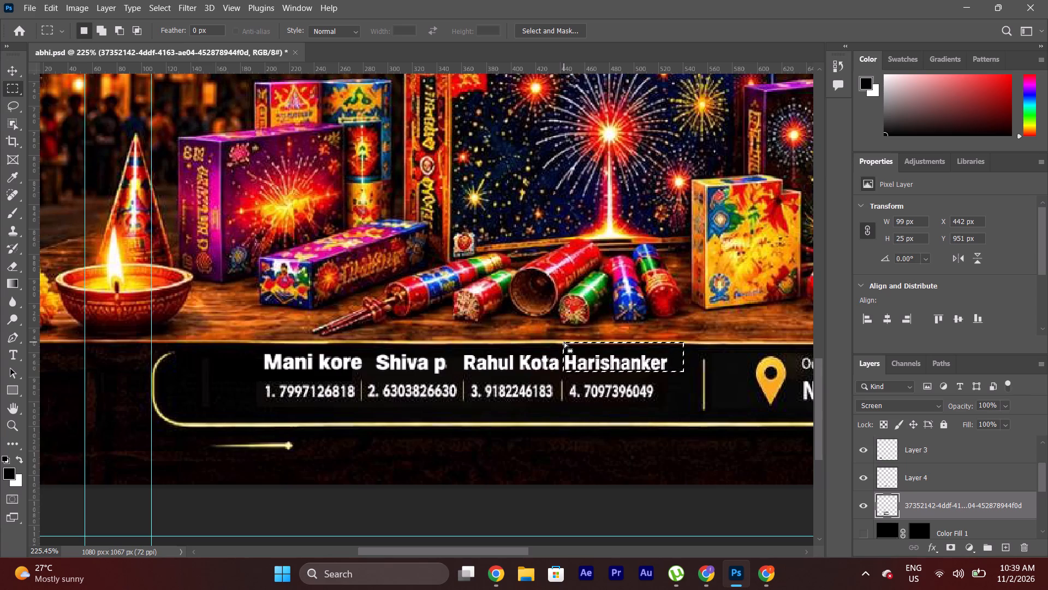
pyautogui.hotkey('ctrl', 'd')
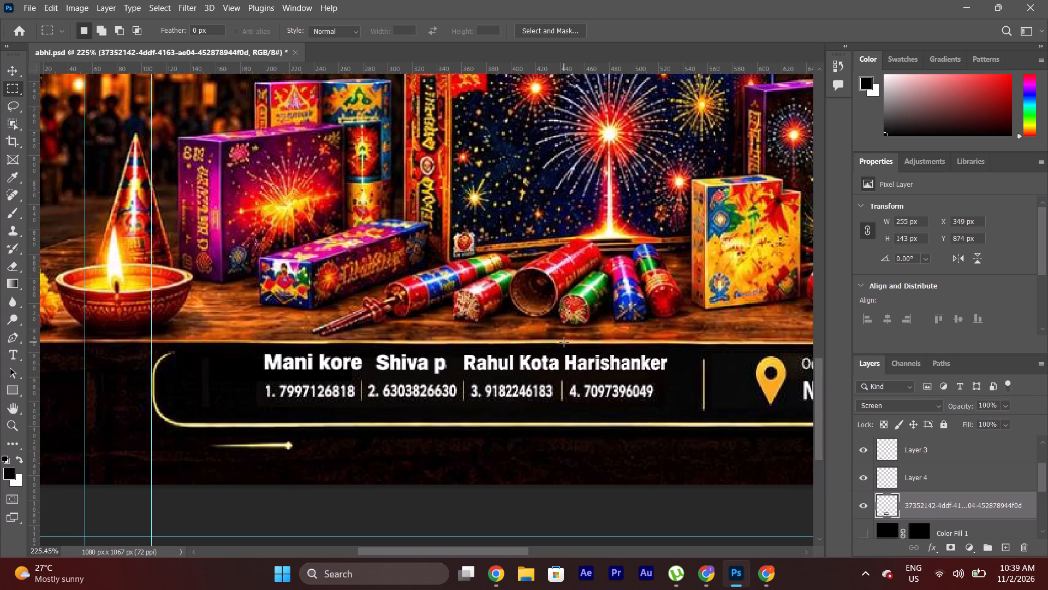
# Nudge the original names layer, holding the name above contact number 3, to X 346 px.
pyautogui.press('v')
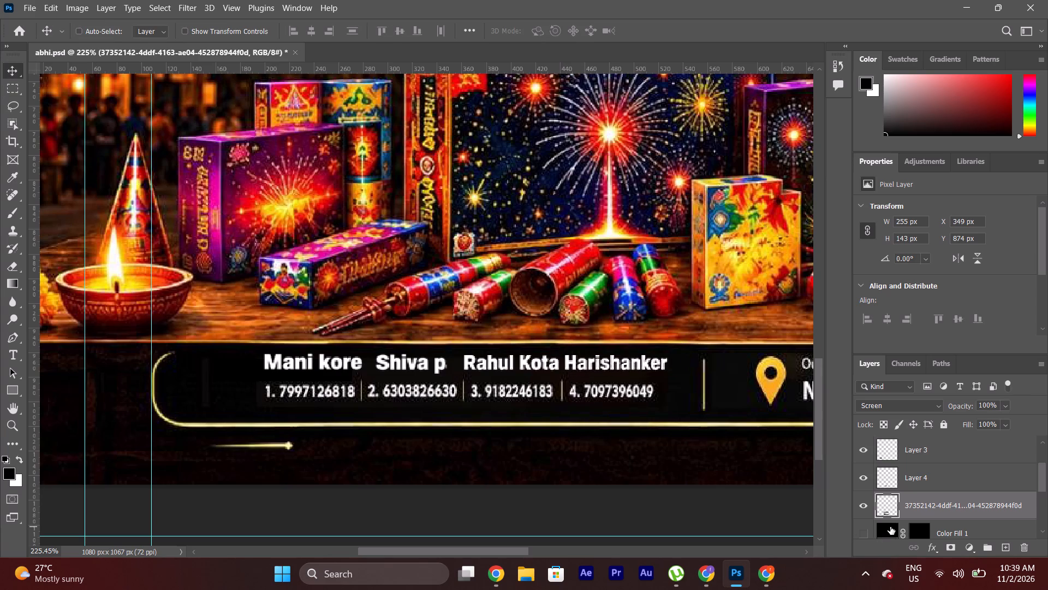
pyautogui.press('Left')
pyautogui.press('Left')
pyautogui.press('Left')
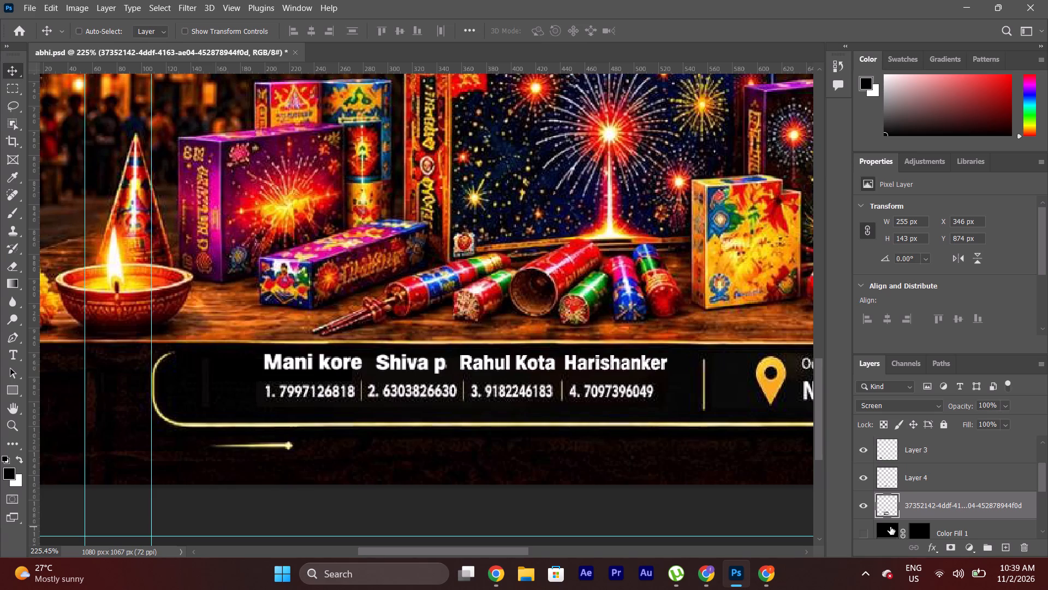
# Reposition the name above contact number 4 on Layer 4 to X 439 px, Y 964 px.
pyautogui.click(943, 481)
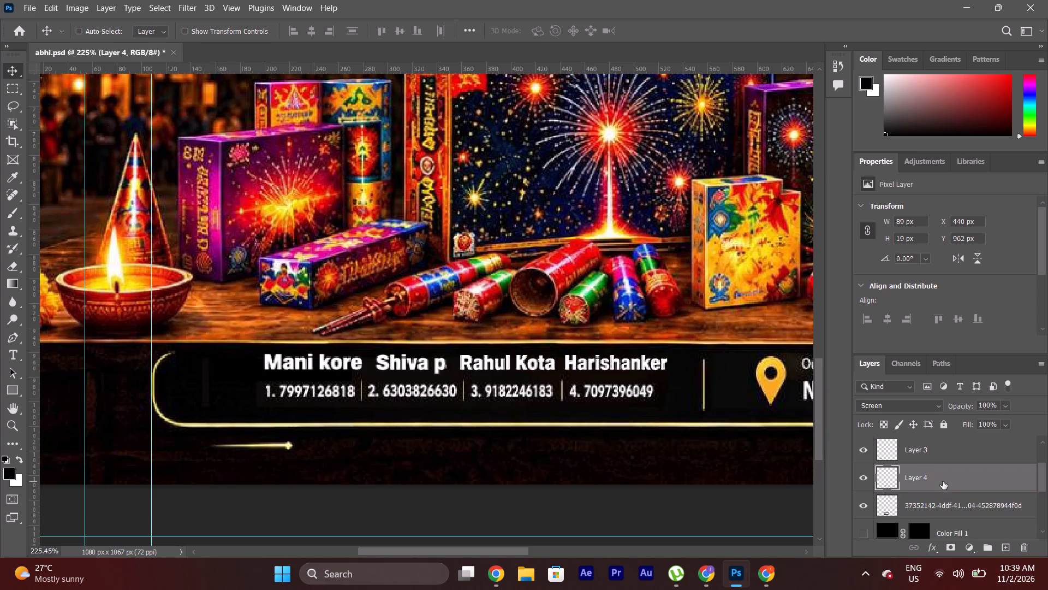
pyautogui.click(864, 479)
pyautogui.click(864, 479)
pyautogui.press('v')
pyautogui.moveTo(605, 360); pyautogui.dragTo(607, 359)
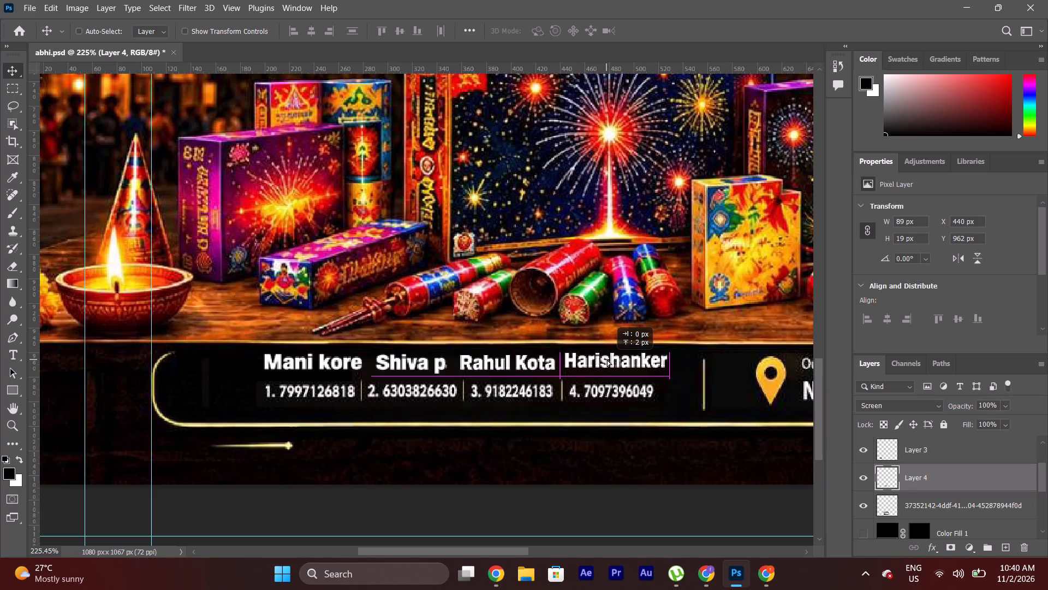
pyautogui.moveTo(607, 359); pyautogui.dragTo(610, 362)
pyautogui.press('Right')
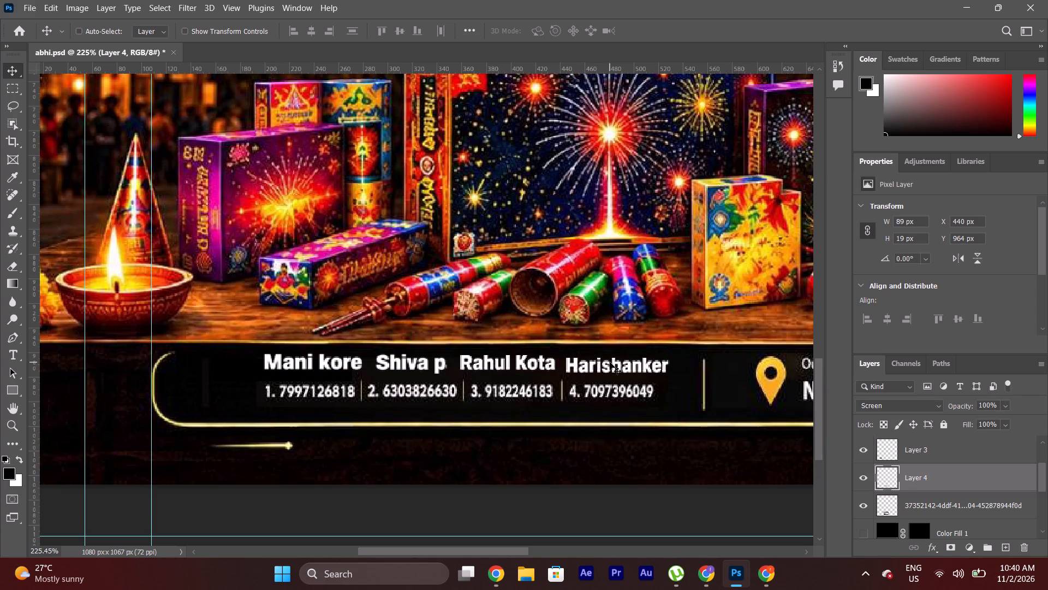
pyautogui.press('Left')
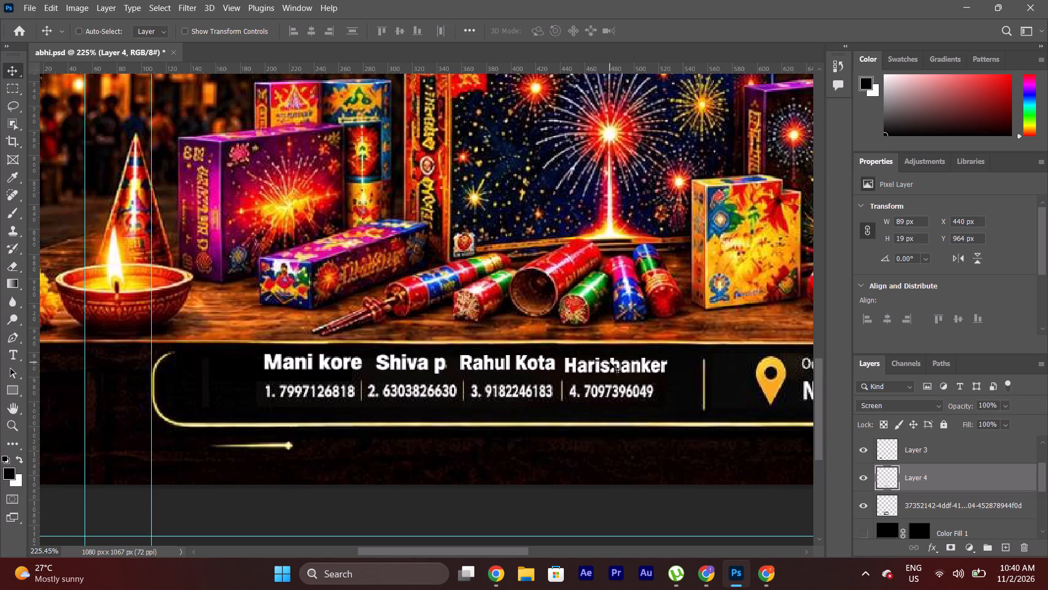
pyautogui.press('Left')
pyautogui.click(480, 369)
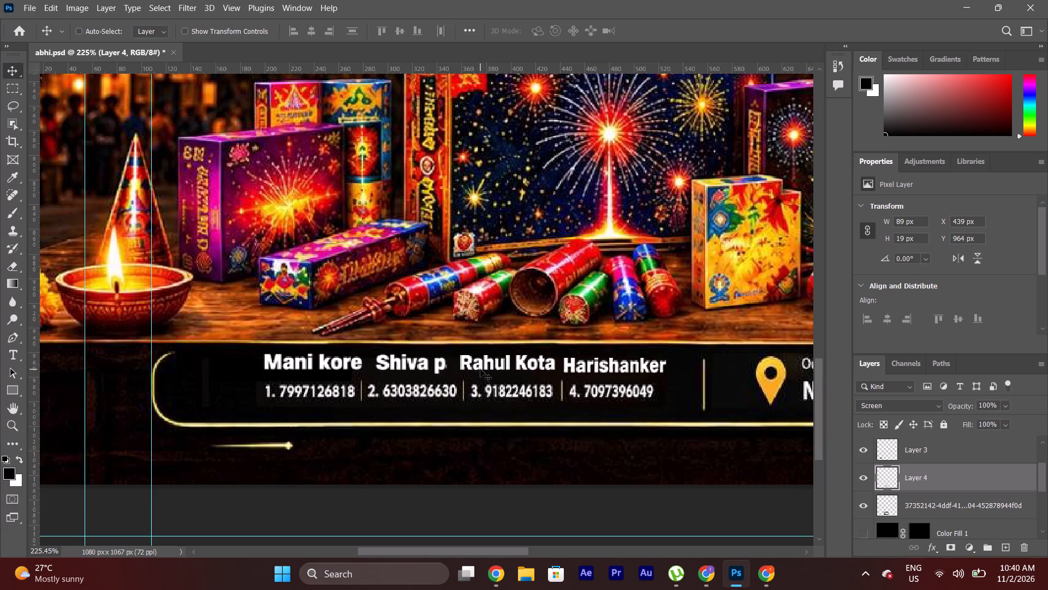
# Nudge the name above contact number 3 on the original names layer down to Y 875 px.
pyautogui.click(932, 513)
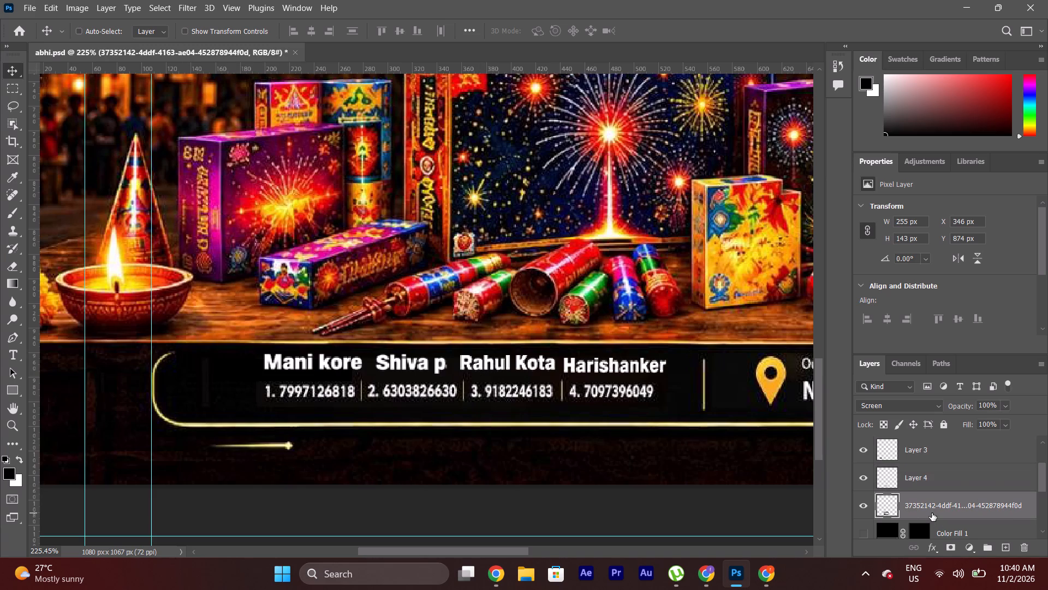
pyautogui.press('v')
pyautogui.press('Down')
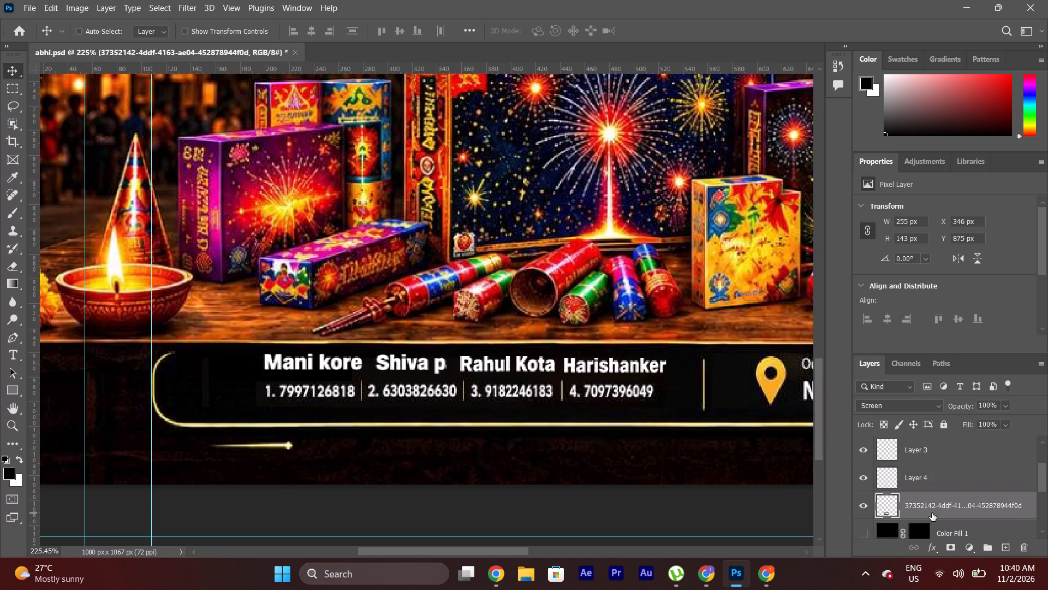
# Check the name spacing in the whole poster and shift the name above contact number 3 to X 348 px.
pyautogui.hotkey('ctrl', '0')
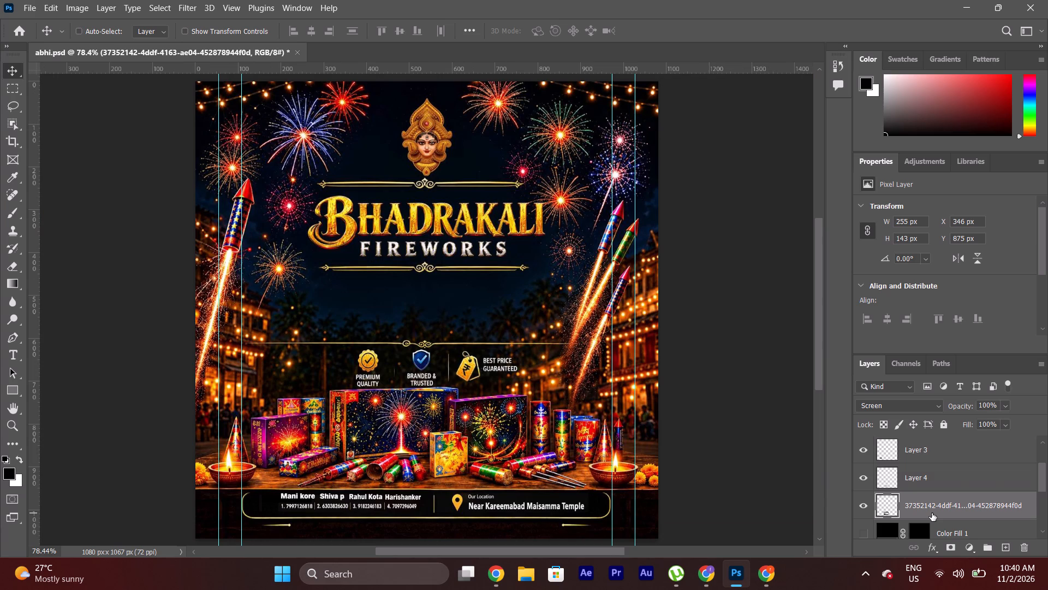
pyautogui.hscroll(-1, 333, 441)
pyautogui.keyDown('alt'); pyautogui.hscroll(-2, 337, 475); pyautogui.keyUp('alt')
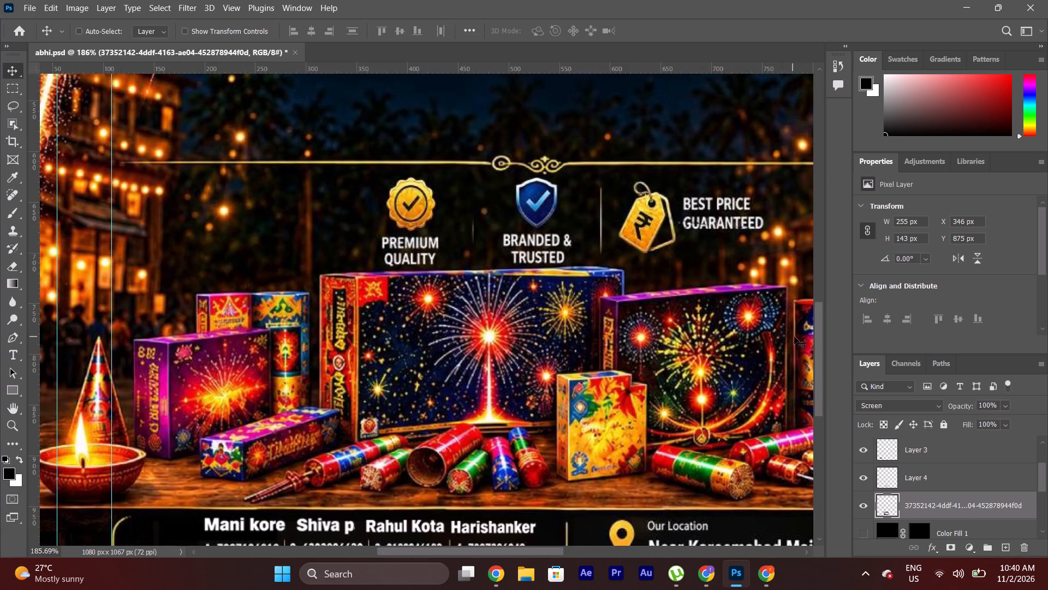
pyautogui.moveTo(817, 345); pyautogui.dragTo(824, 405)
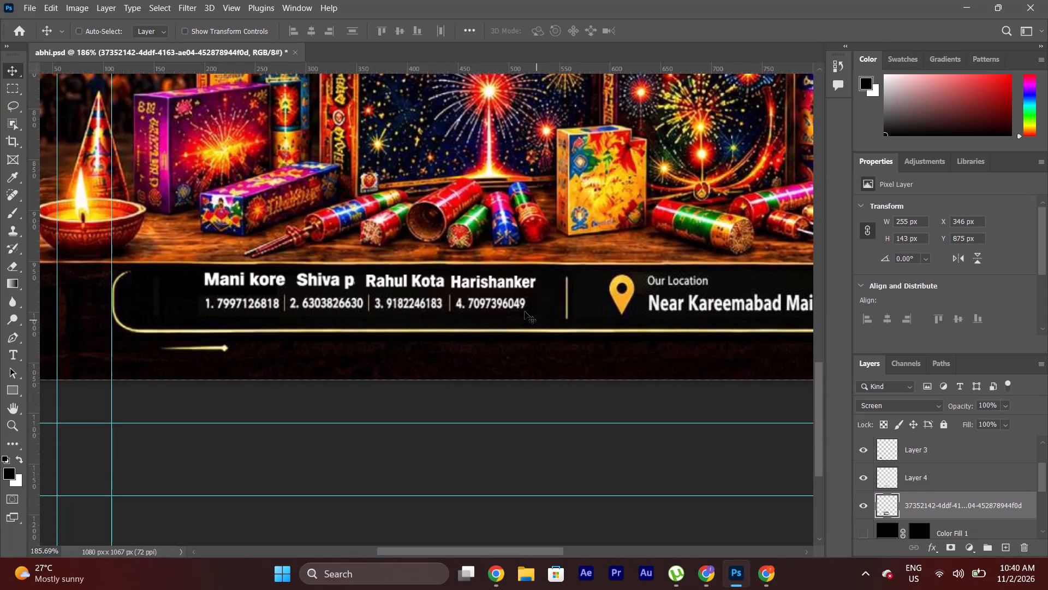
pyautogui.click(258, 279)
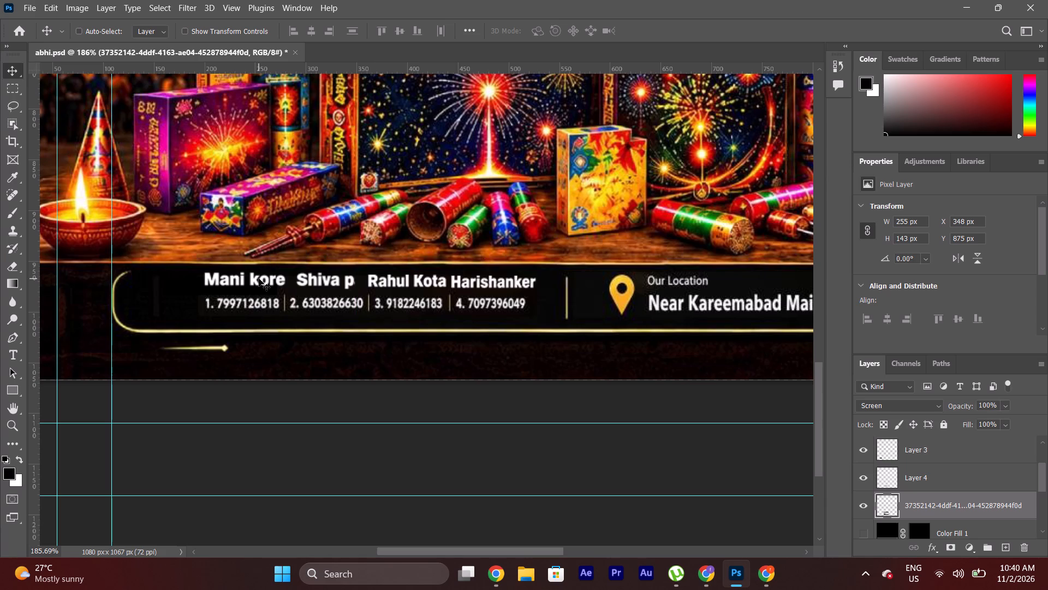
pyautogui.click(487, 284)
# Nudge the name above contact number 4 on Layer 4 to X 440 px, Y 963 px.
pyautogui.click(900, 483)
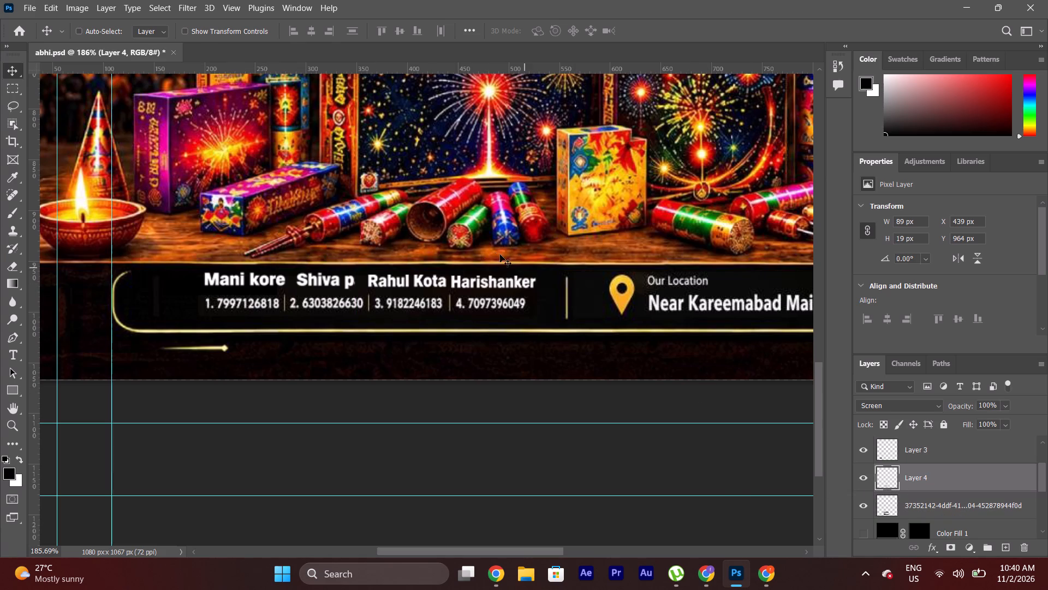
pyautogui.click(487, 284)
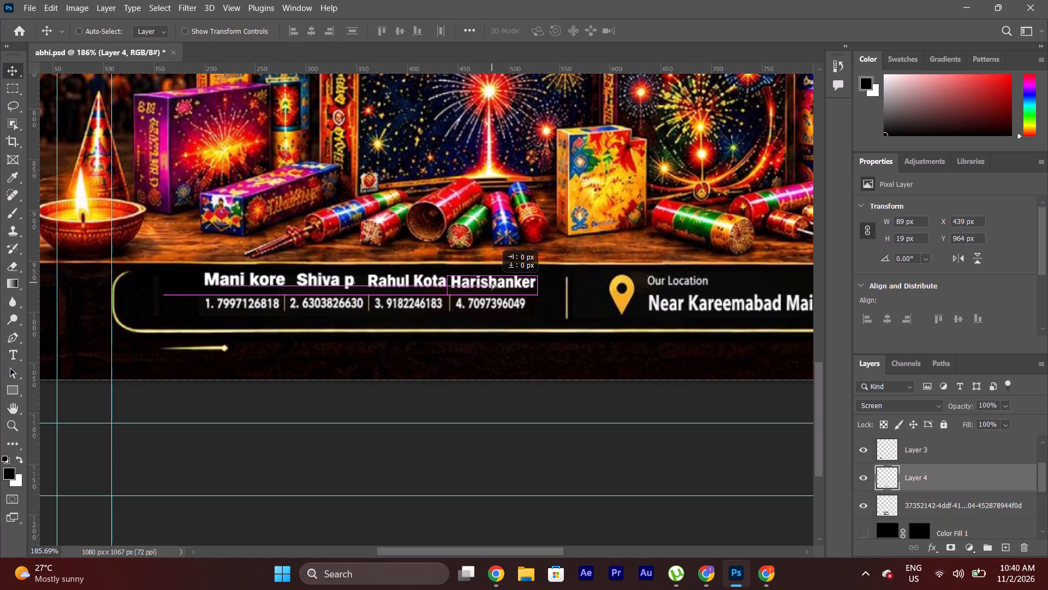
pyautogui.press('Up')
pyautogui.press('Right')
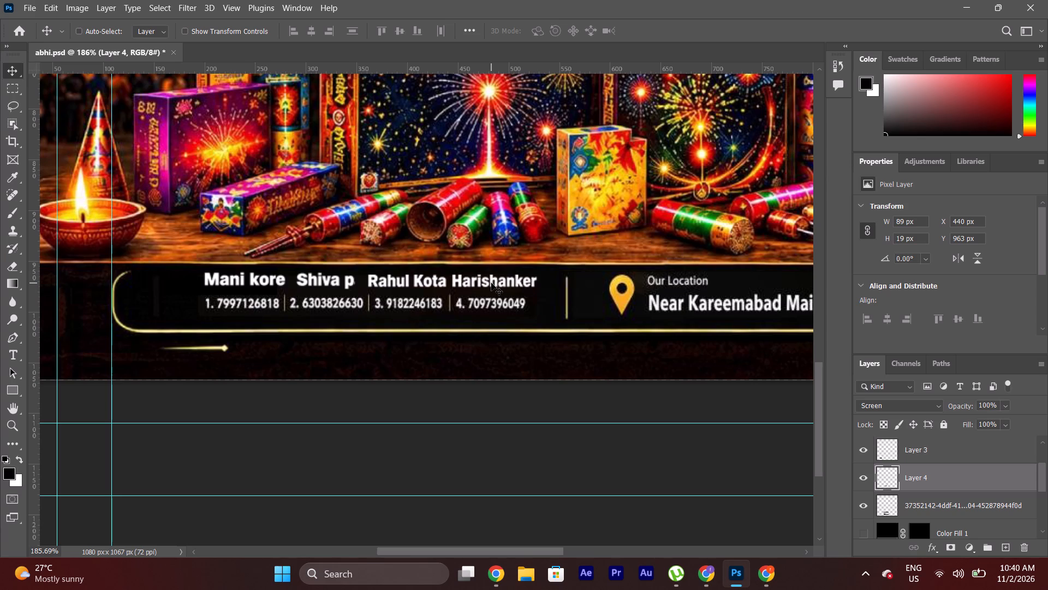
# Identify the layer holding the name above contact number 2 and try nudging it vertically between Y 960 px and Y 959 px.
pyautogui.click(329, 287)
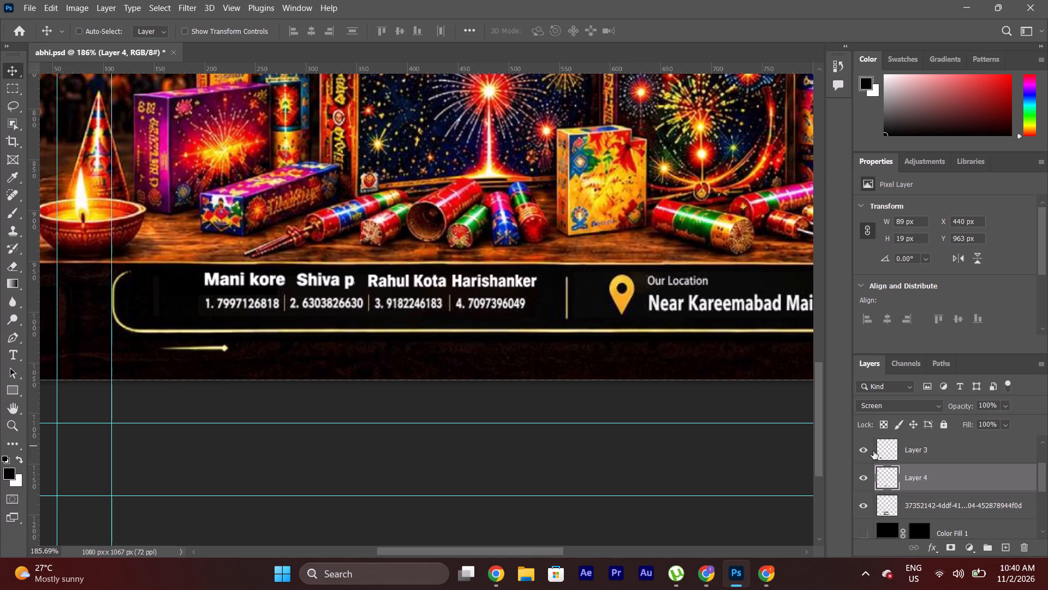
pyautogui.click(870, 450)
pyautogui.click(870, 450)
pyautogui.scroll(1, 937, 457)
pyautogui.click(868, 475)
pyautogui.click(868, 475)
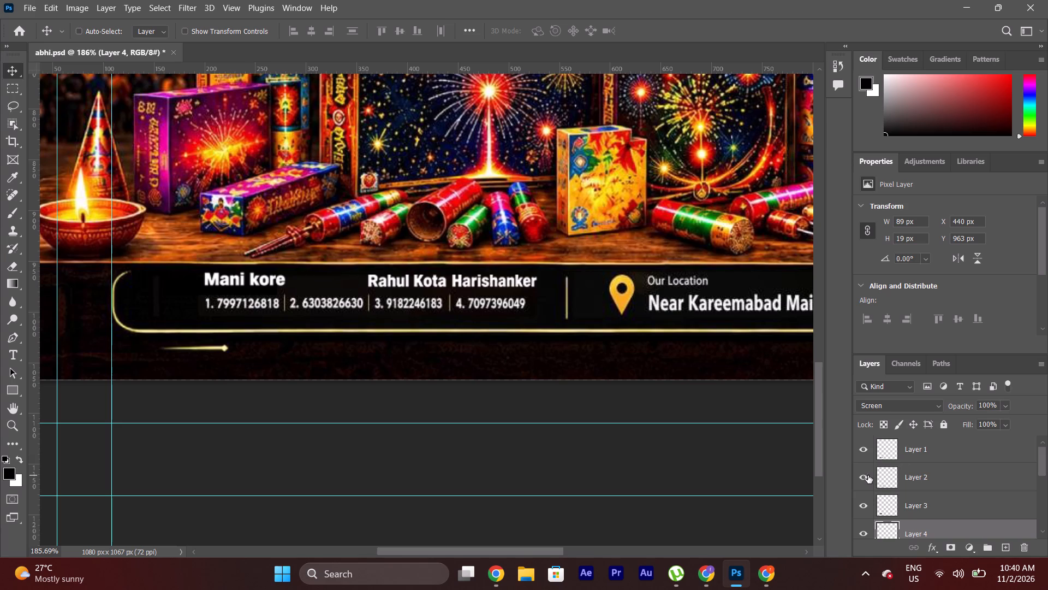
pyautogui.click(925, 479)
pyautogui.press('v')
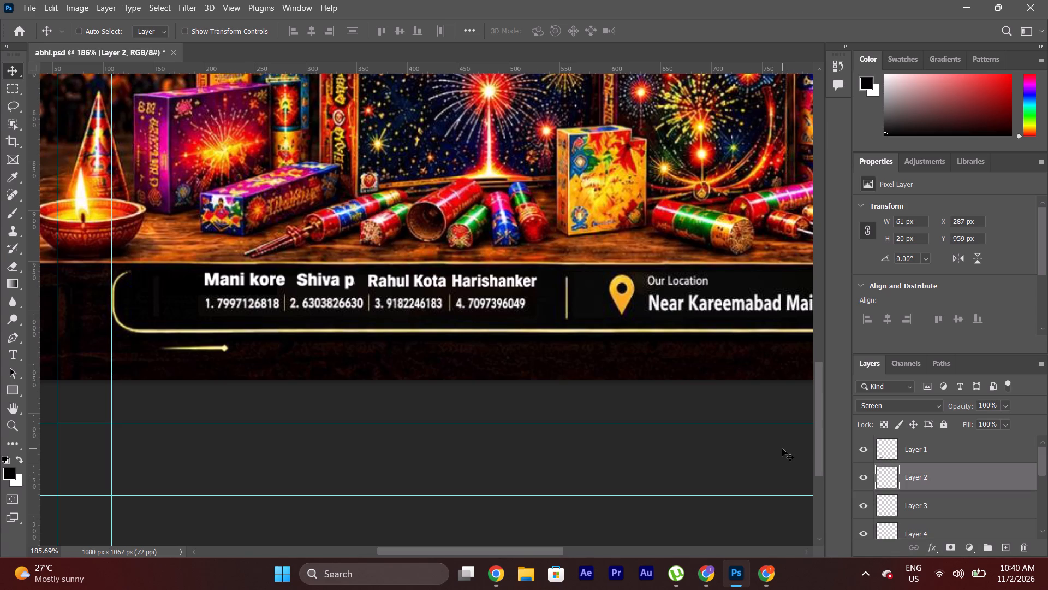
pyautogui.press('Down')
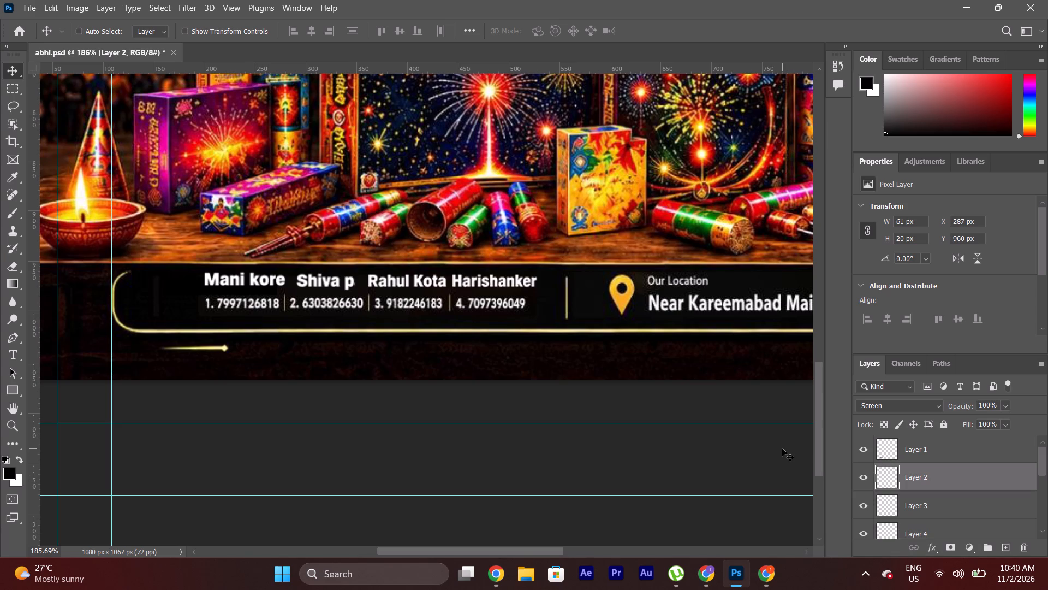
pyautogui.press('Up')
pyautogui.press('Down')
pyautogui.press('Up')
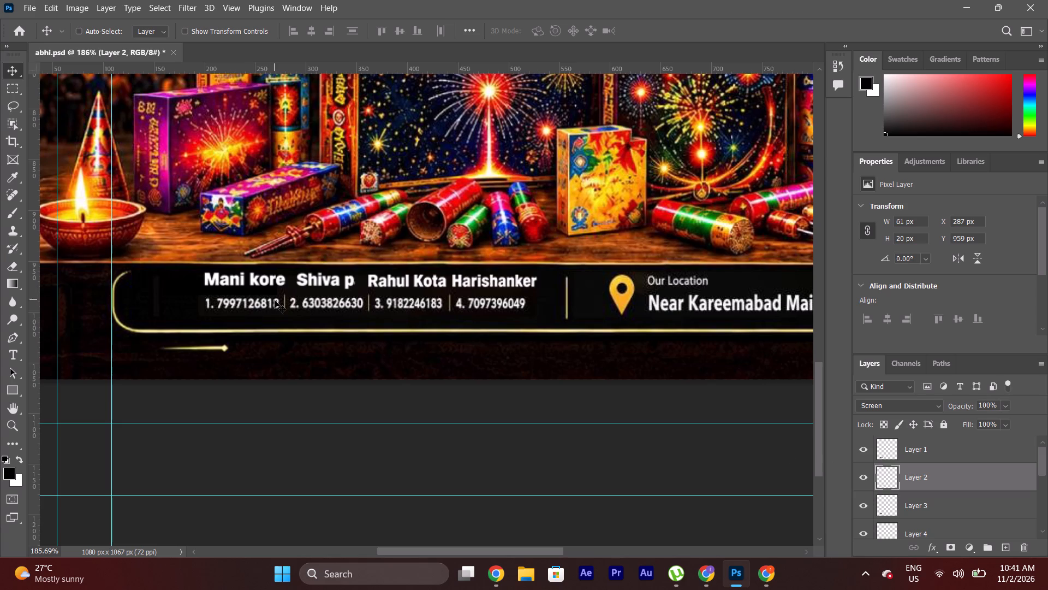
# Scale the name above contact number 1 on Layer 1 to about 91.5% and reposition it at about X 170 px, Y 956 px.
pyautogui.click(910, 446)
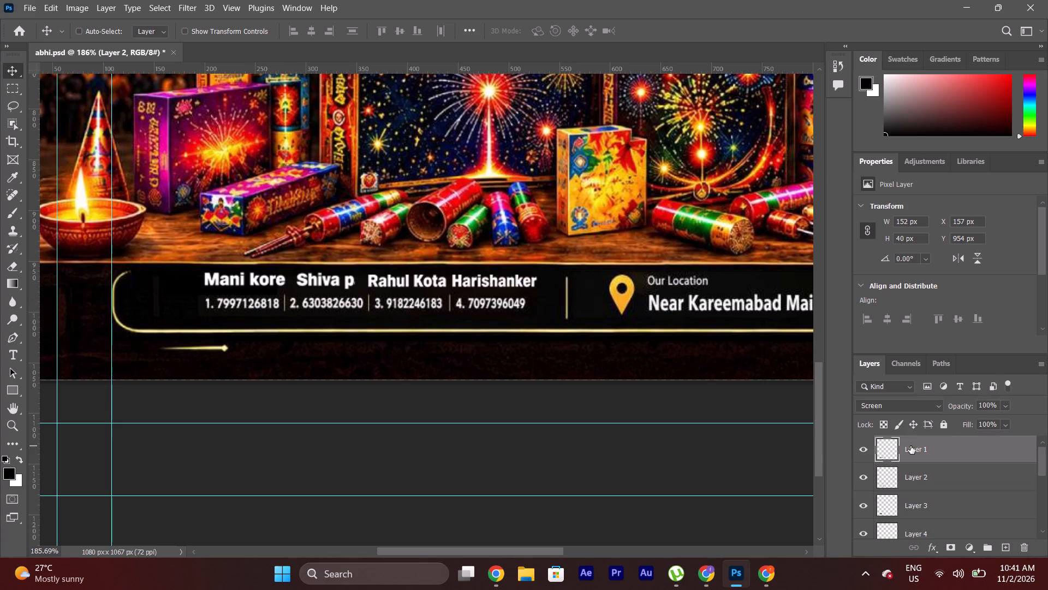
pyautogui.moveTo(910, 446); pyautogui.dragTo(867, 447)
pyautogui.click(867, 447)
pyautogui.click(867, 447)
pyautogui.hotkey('ctrl', 't')
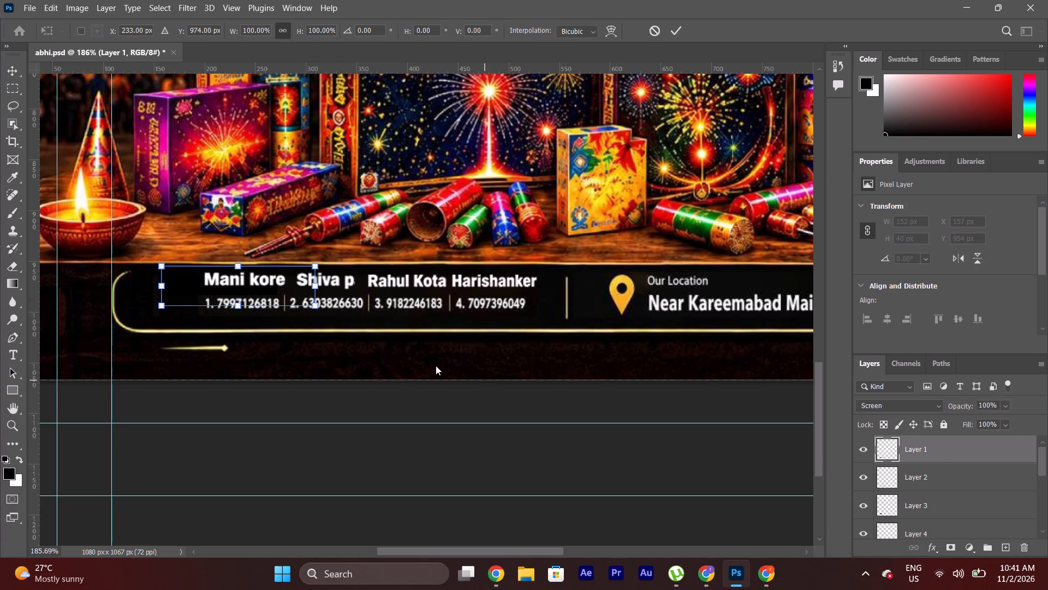
pyautogui.moveTo(317, 307); pyautogui.dragTo(307, 304)
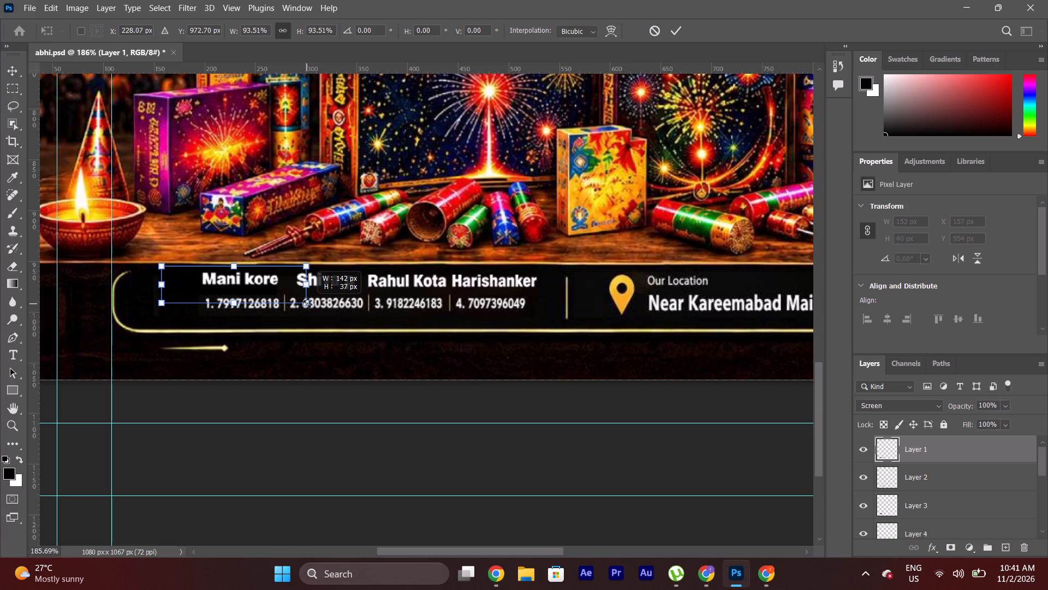
pyautogui.moveTo(307, 304); pyautogui.dragTo(303, 304)
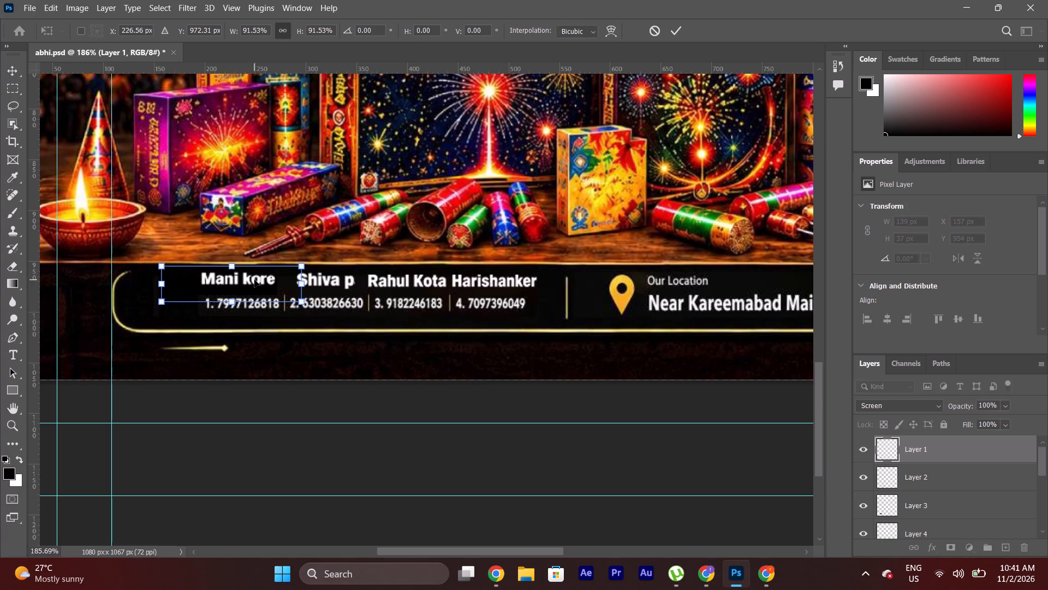
pyautogui.moveTo(254, 280); pyautogui.dragTo(267, 282)
# Scale the name above contact number 2 on Layer 2 to about 92% and reposition it at about X 292 px, Y 961 px.
pyautogui.click(927, 471)
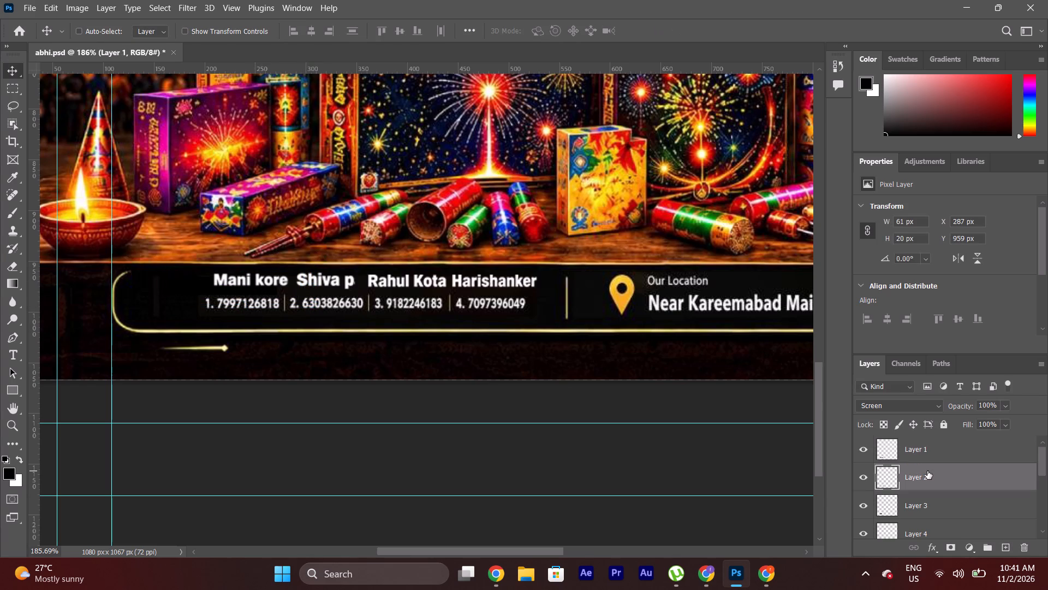
pyautogui.hotkey('ctrl', 't')
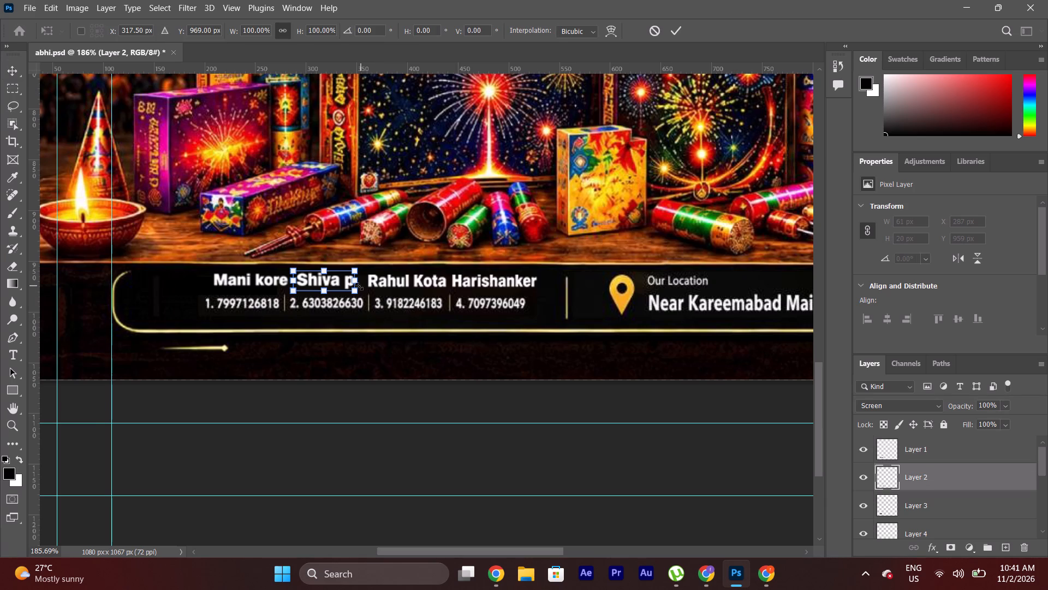
pyautogui.moveTo(356, 291); pyautogui.dragTo(350, 291)
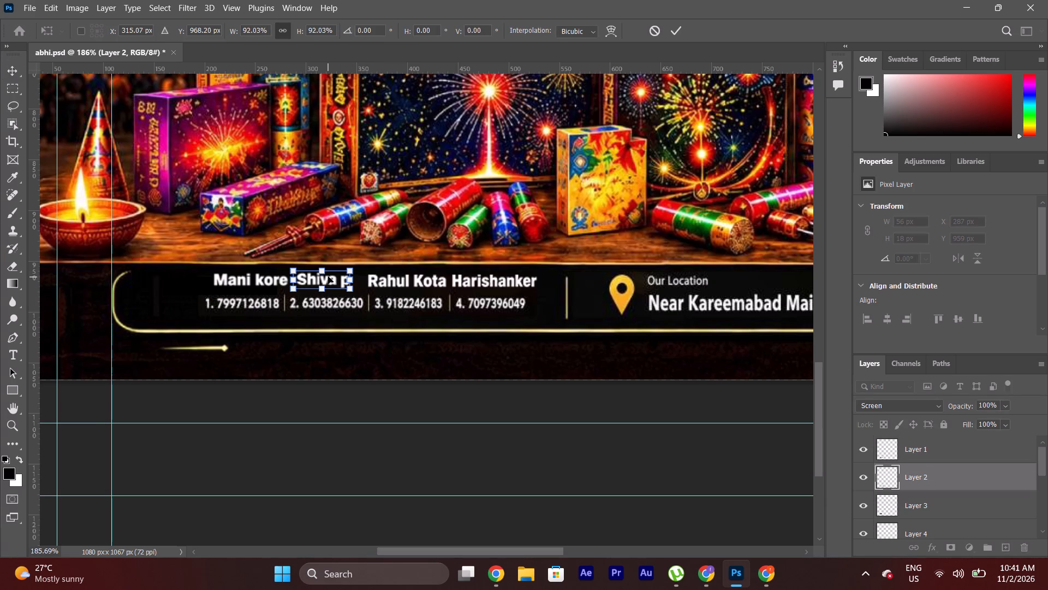
pyautogui.click(328, 276)
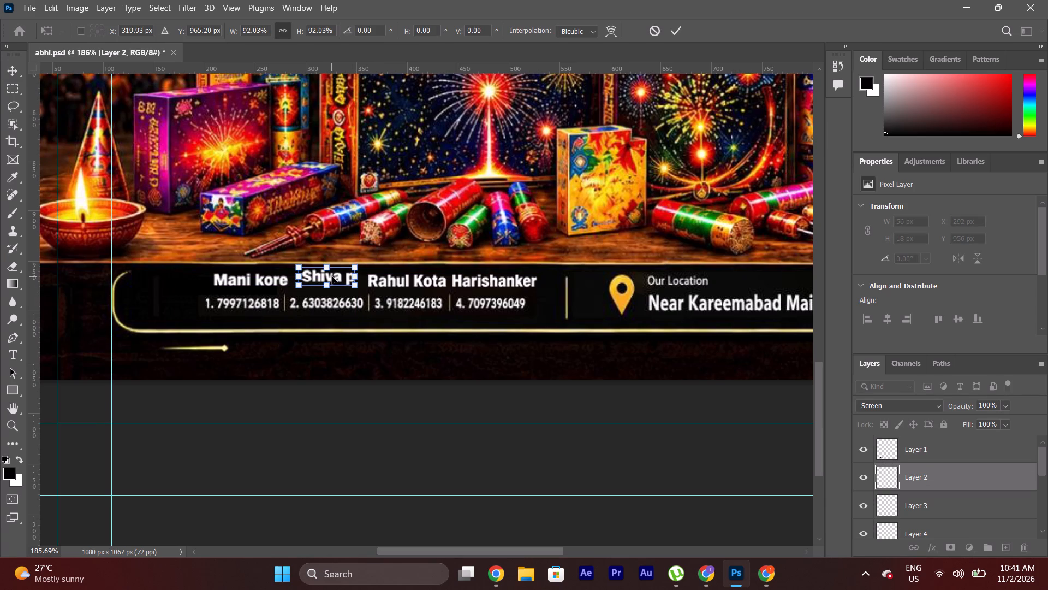
pyautogui.press('Down')
pyautogui.press('Down')
pyautogui.press('Down')
pyautogui.press('Down')
pyautogui.press('Down')
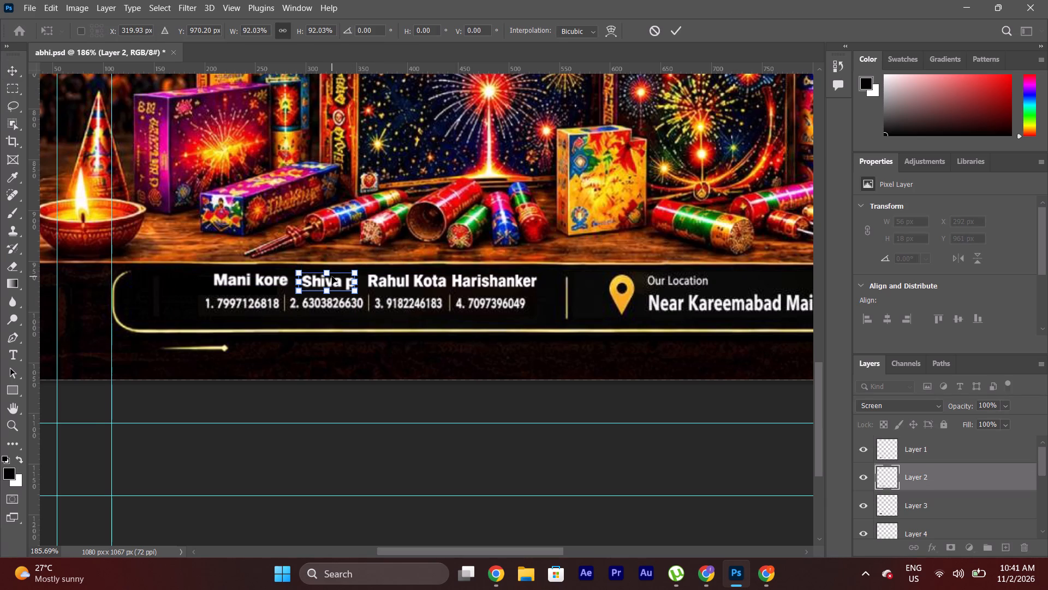
# Nudge the name above contact number 1 on Layer 1 to X 166 px, Y 955 px.
pyautogui.click(960, 456)
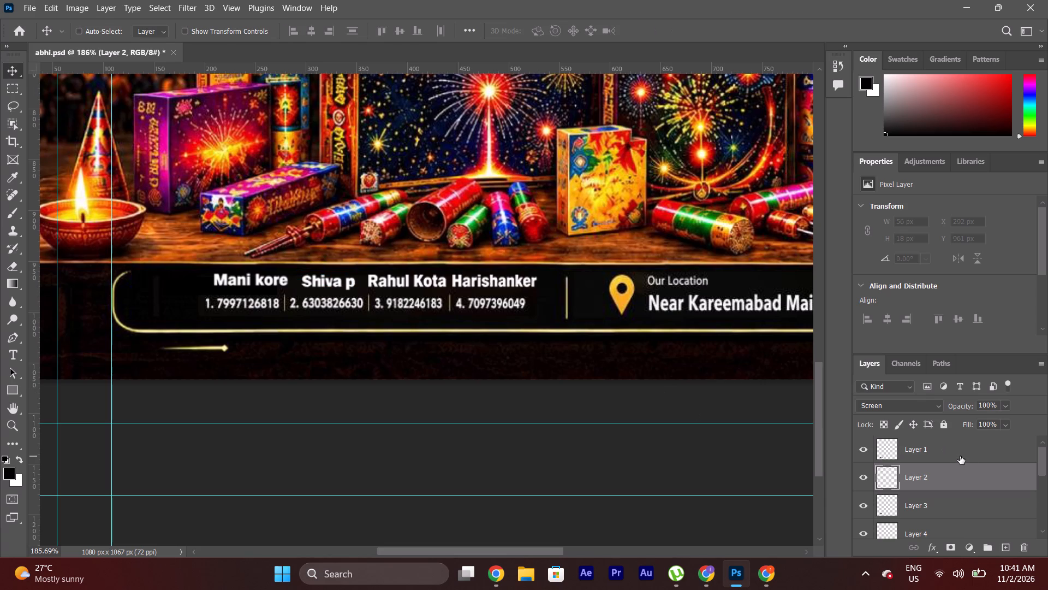
pyautogui.press('v')
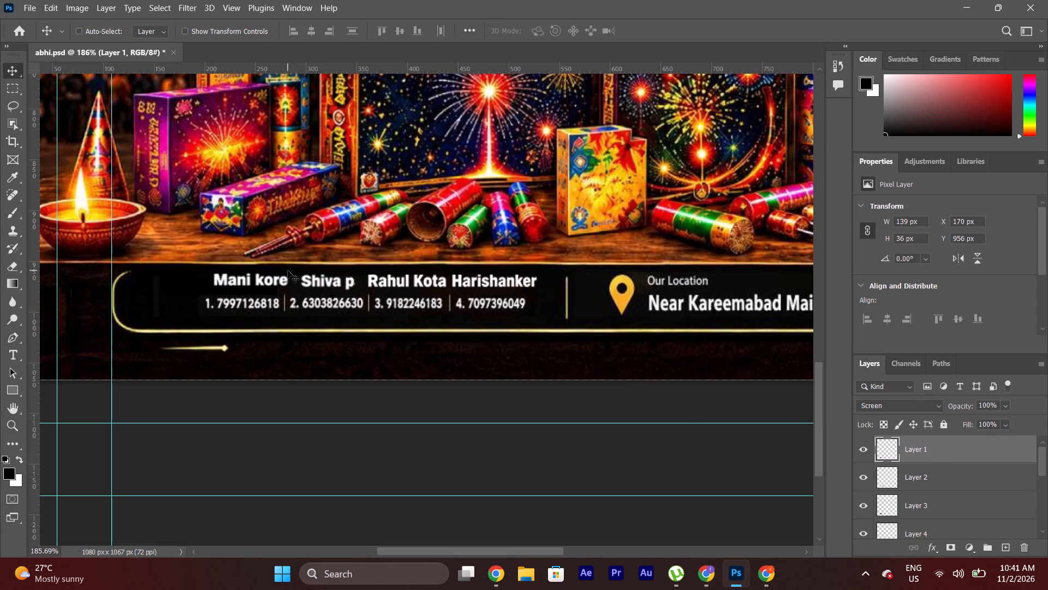
pyautogui.press('Up')
pyautogui.press('Down')
pyautogui.press('Down')
pyautogui.press('Down')
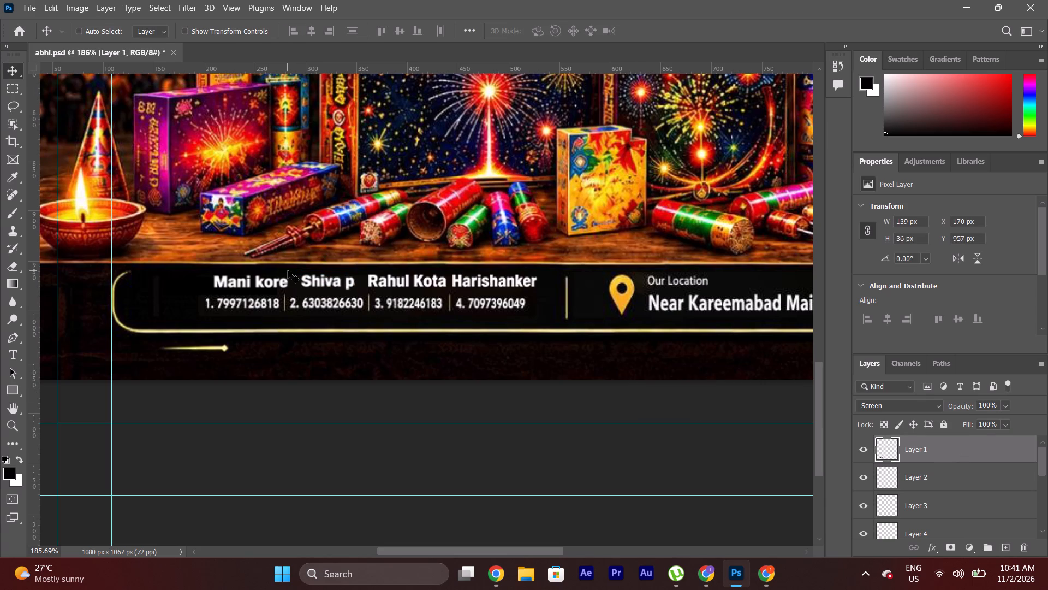
pyautogui.press('Left')
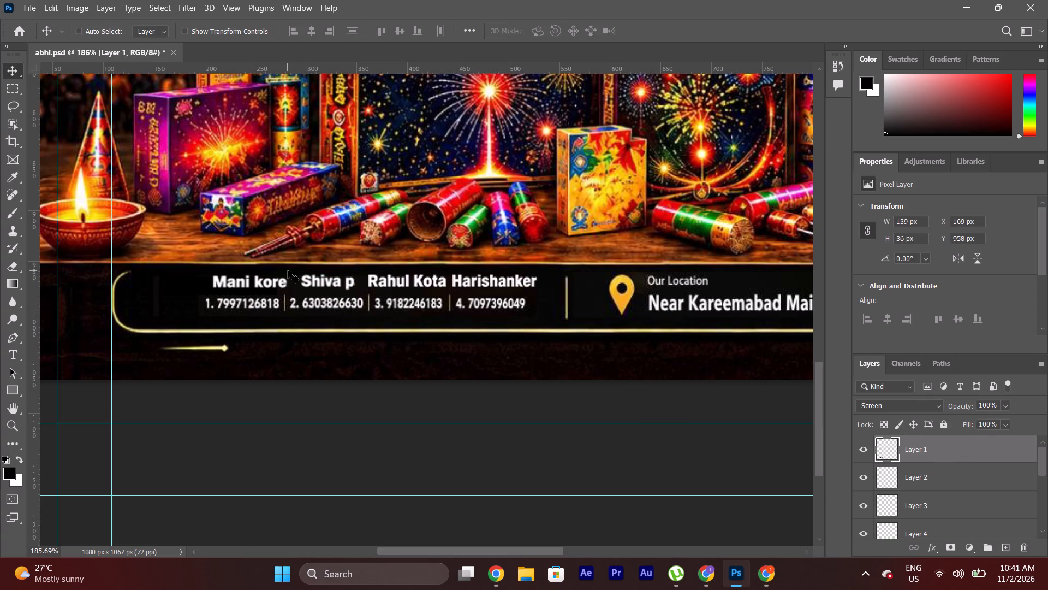
pyautogui.press('Left')
pyautogui.press('Up')
pyautogui.press('Up')
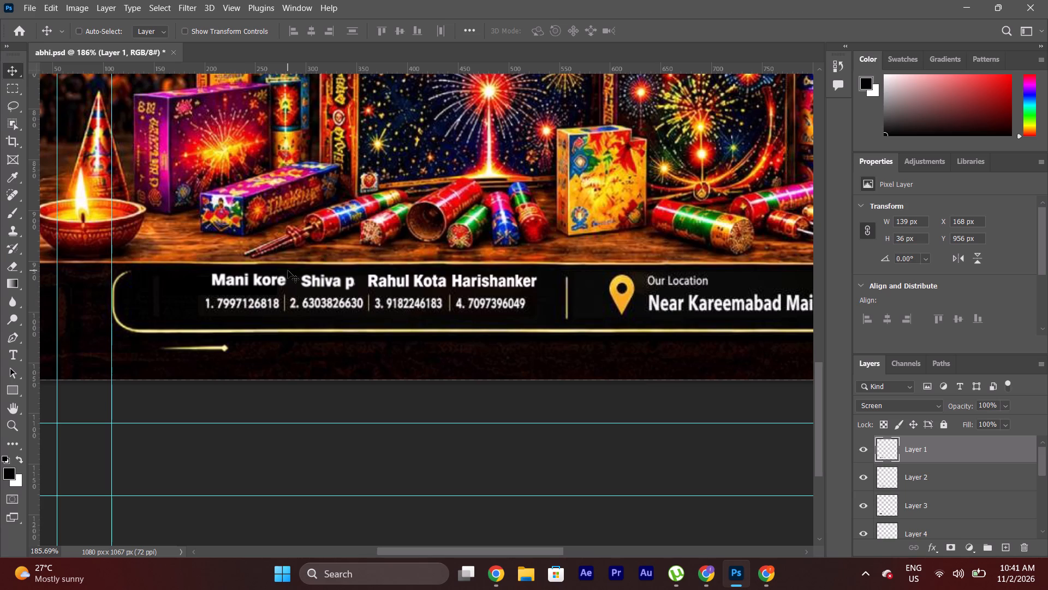
pyautogui.press('Up')
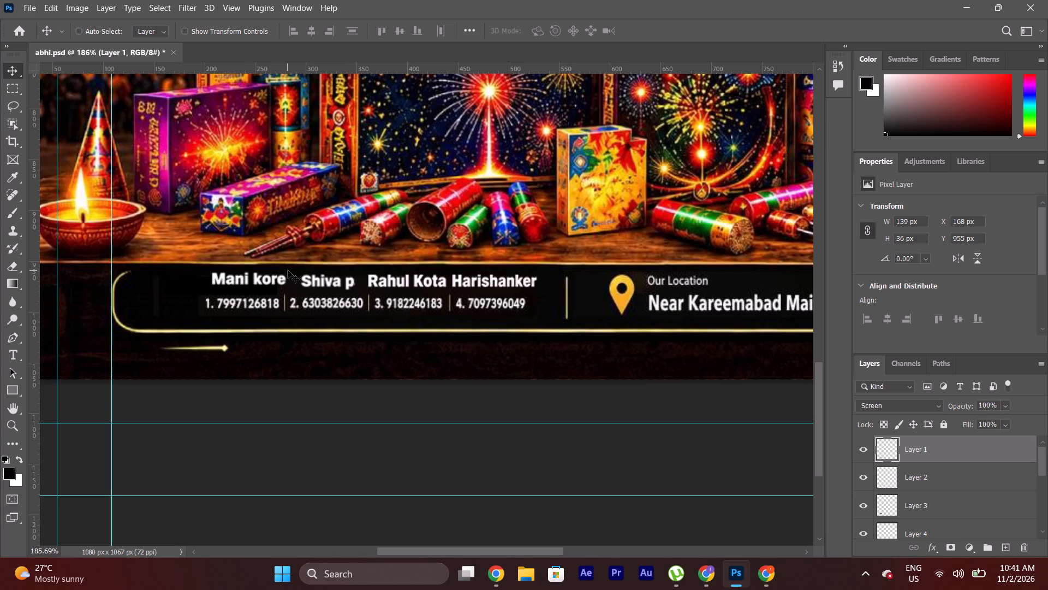
pyautogui.press('Left')
pyautogui.press('Left')
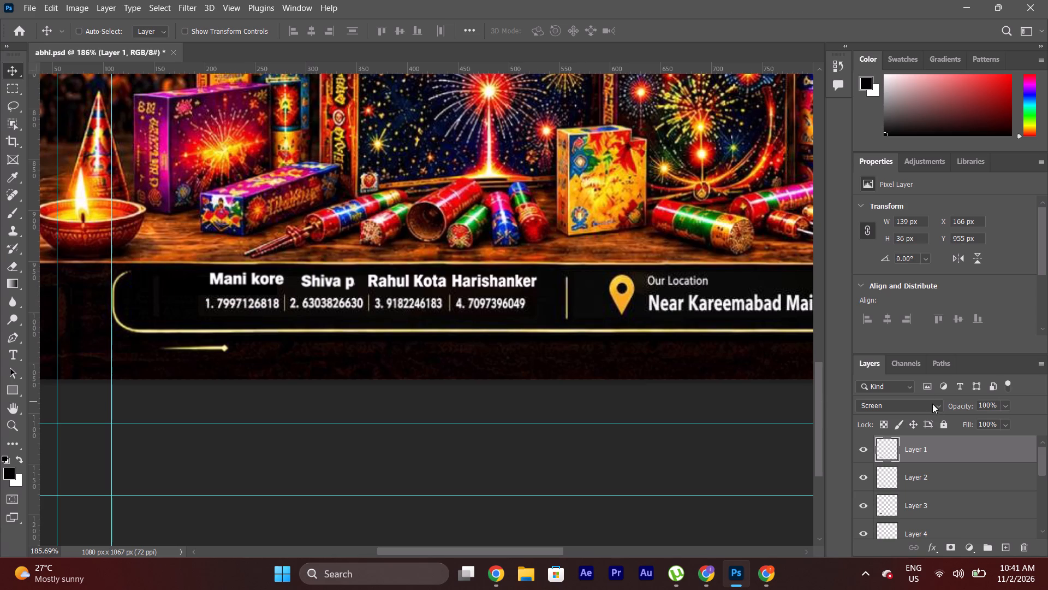
# Raise the name above contact number 2 on Layer 2 to Y 959 px, keeping it at X 292 px.
pyautogui.click(936, 474)
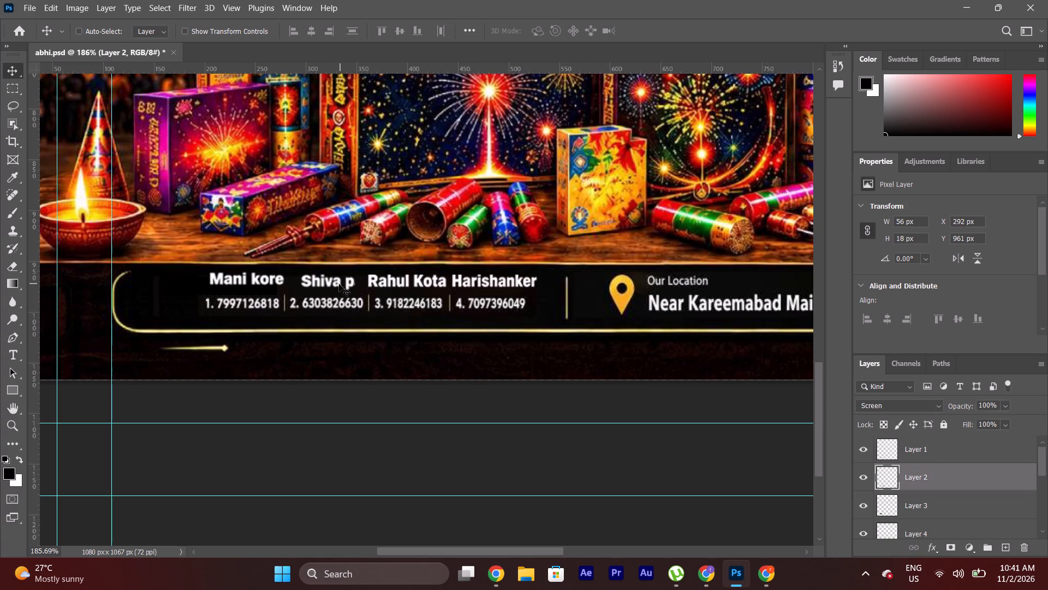
pyautogui.click(340, 283)
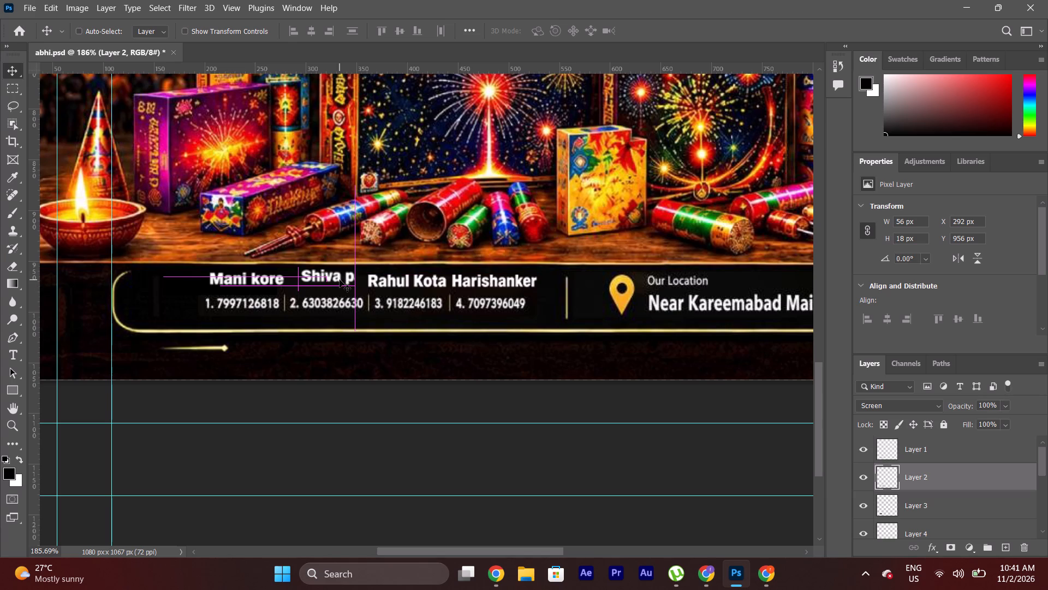
pyautogui.press('Down')
pyautogui.press('Down')
pyautogui.press('Down')
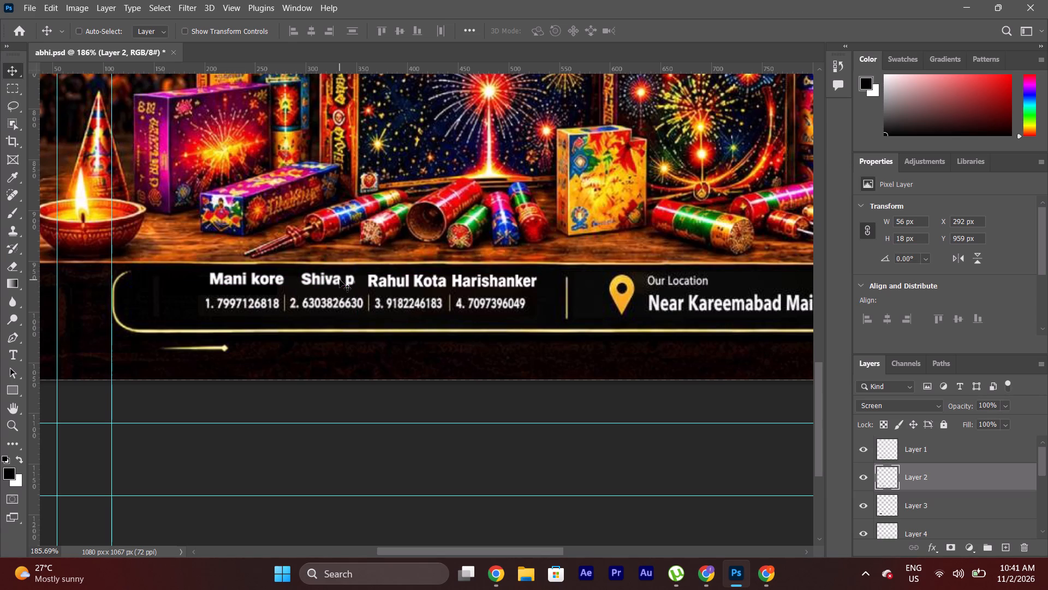
# Identify the layer holding the name above contact number 3 and nudge it to X 347 px, Y 874 px.
pyautogui.click(417, 281)
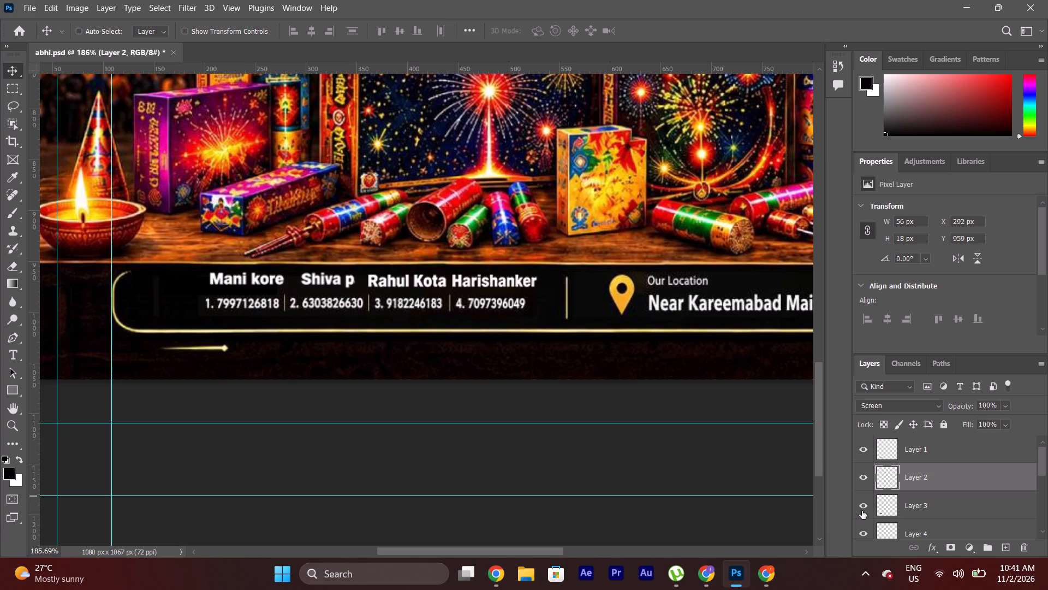
pyautogui.click(862, 511)
pyautogui.click(862, 511)
pyautogui.scroll(-1, 925, 492)
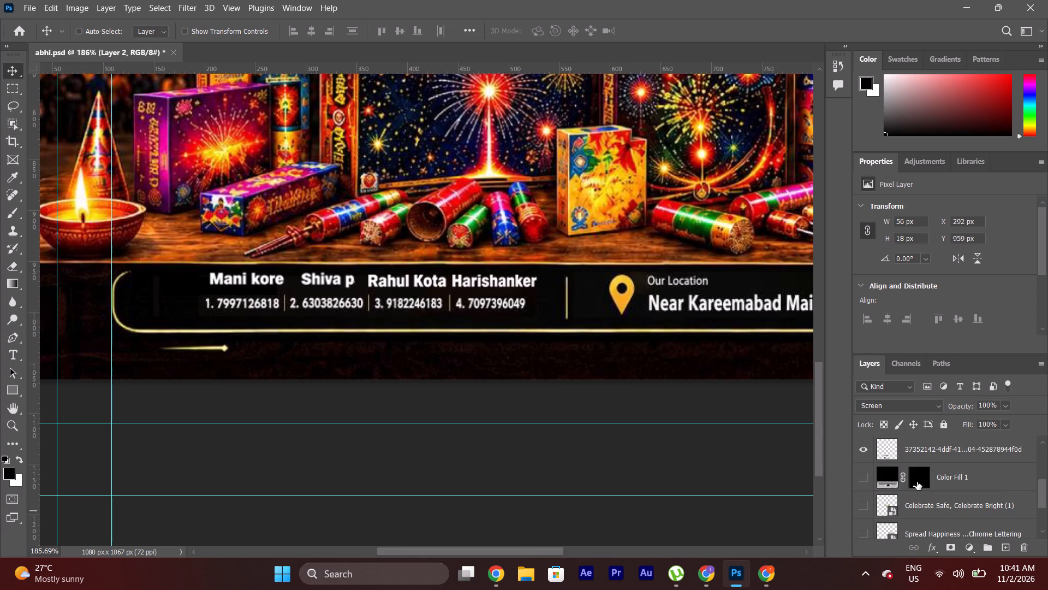
pyautogui.click(866, 446)
pyautogui.click(866, 446)
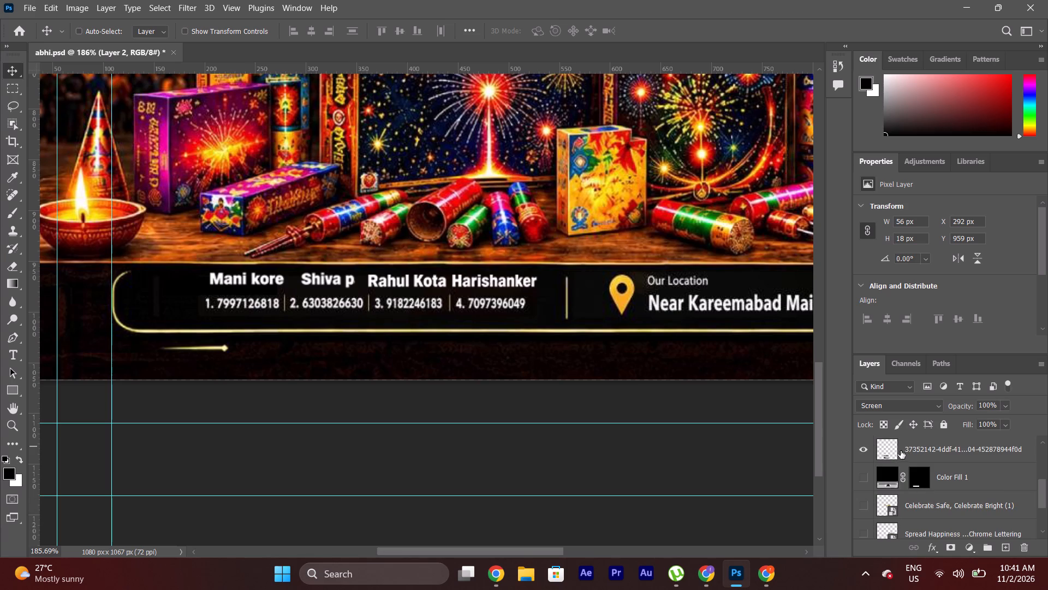
pyautogui.click(913, 453)
pyautogui.press('Left')
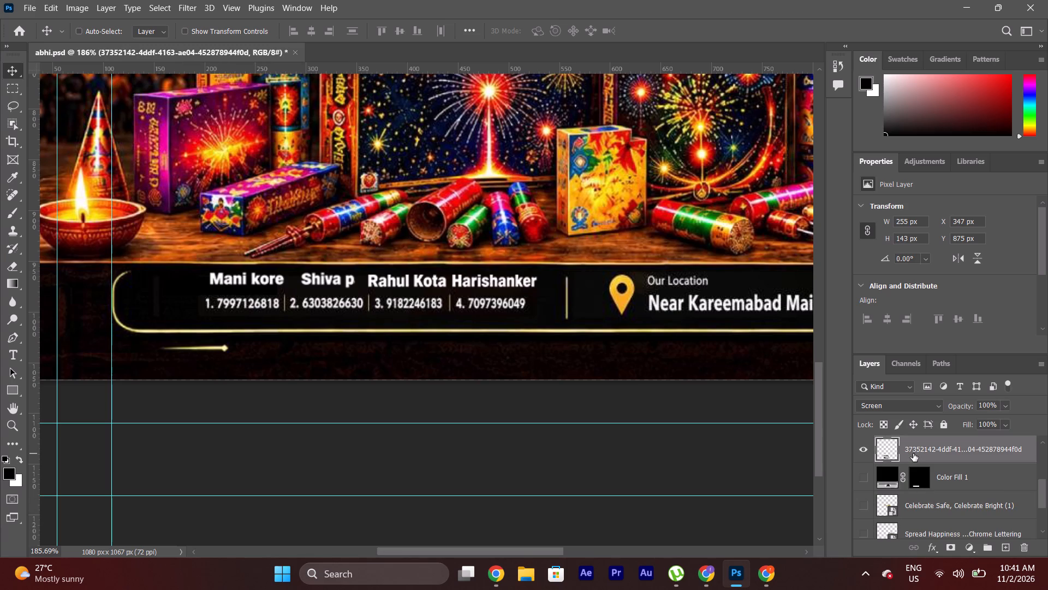
pyautogui.press('Up')
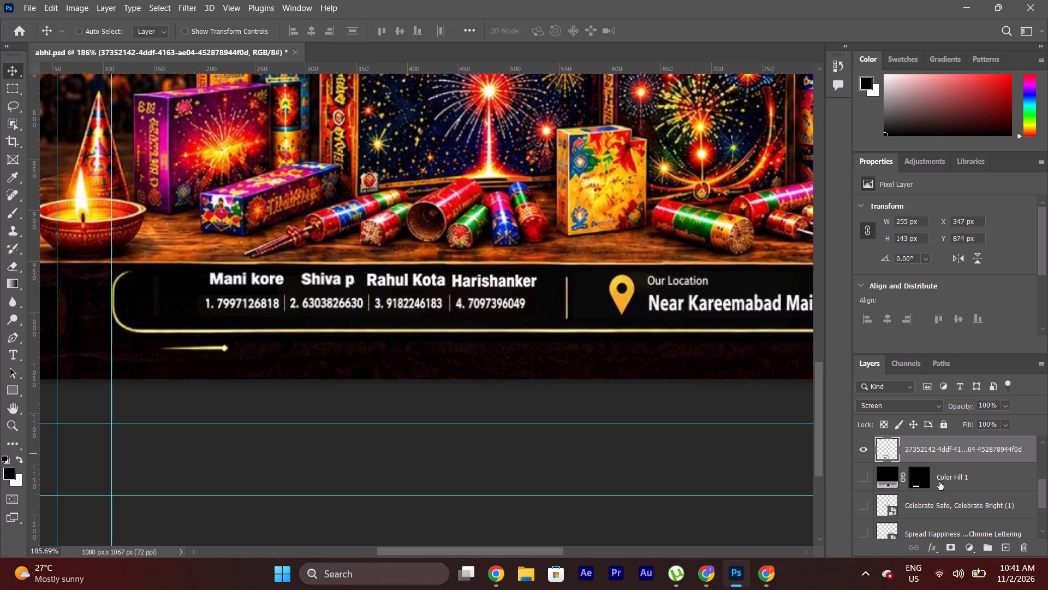
# Nudge the name above contact number 4 on Layer 4 to X 443 px, Y 963 px.
pyautogui.moveTo(1041, 494); pyautogui.dragTo(1046, 480)
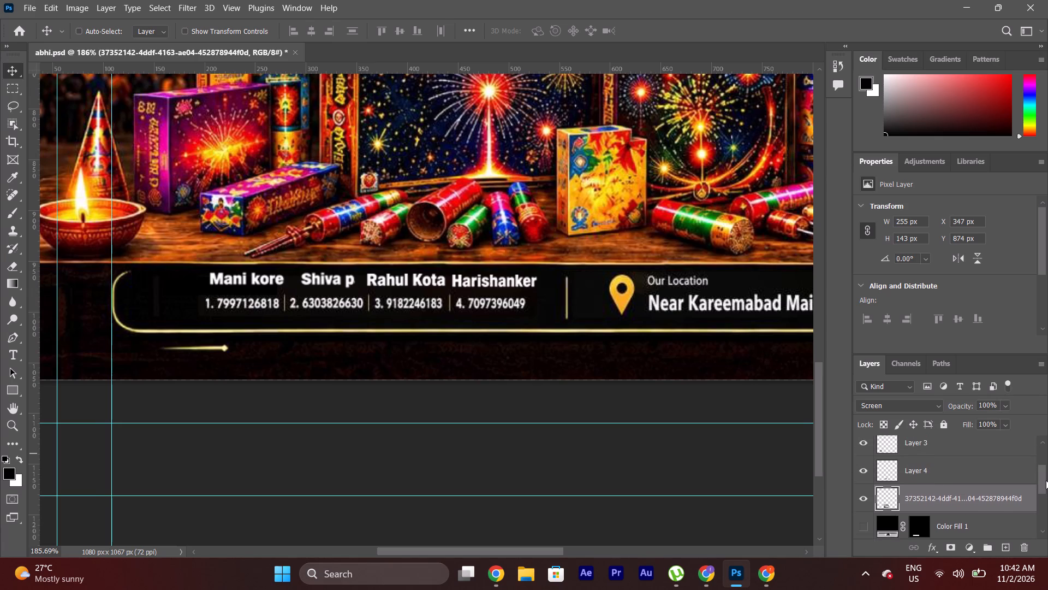
pyautogui.click(872, 469)
pyautogui.click(872, 469)
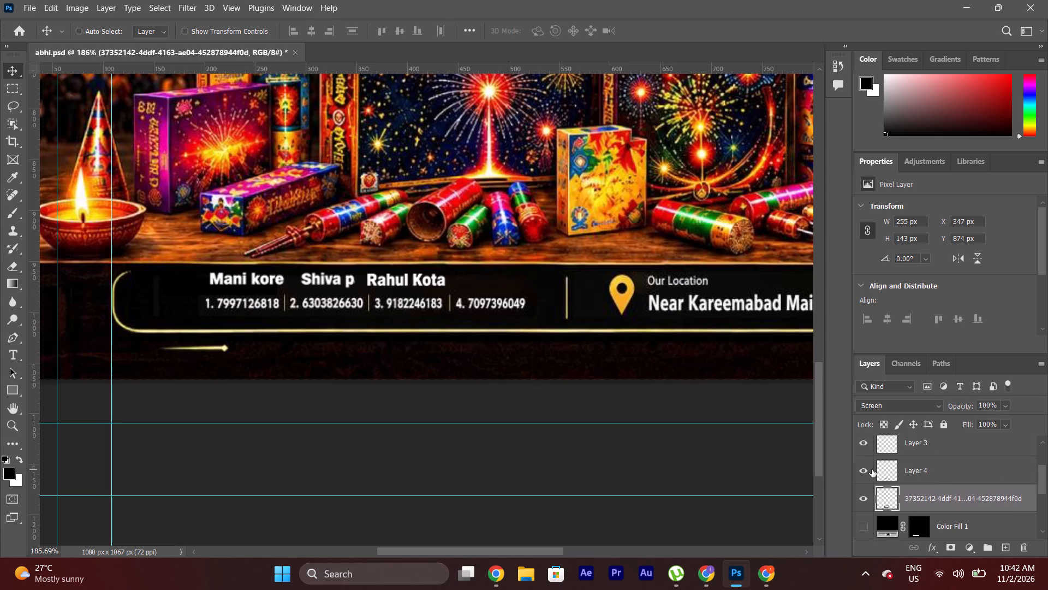
pyautogui.click(903, 474)
pyautogui.press('v')
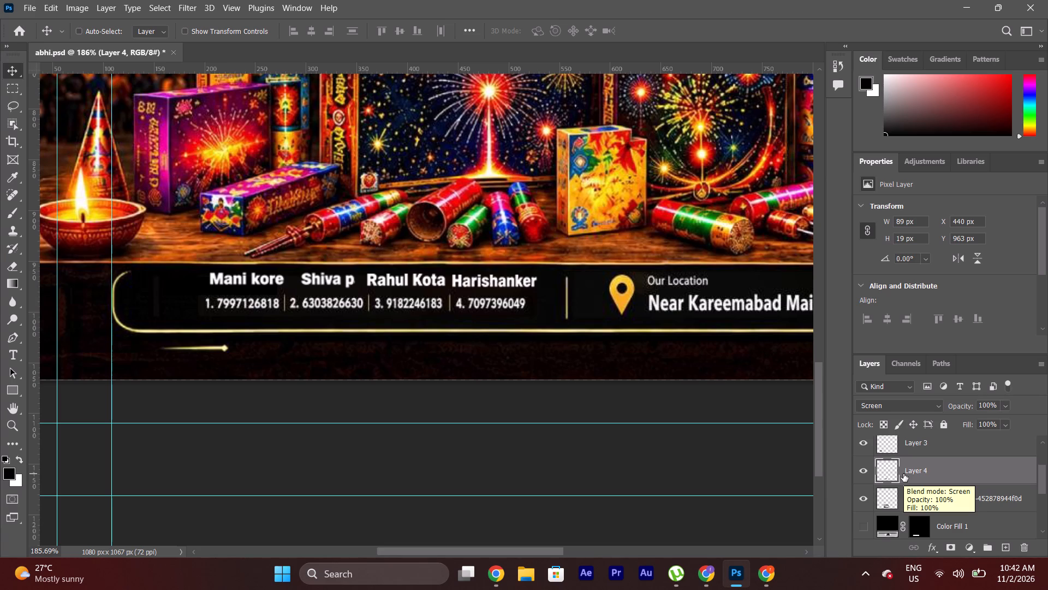
pyautogui.press('Right')
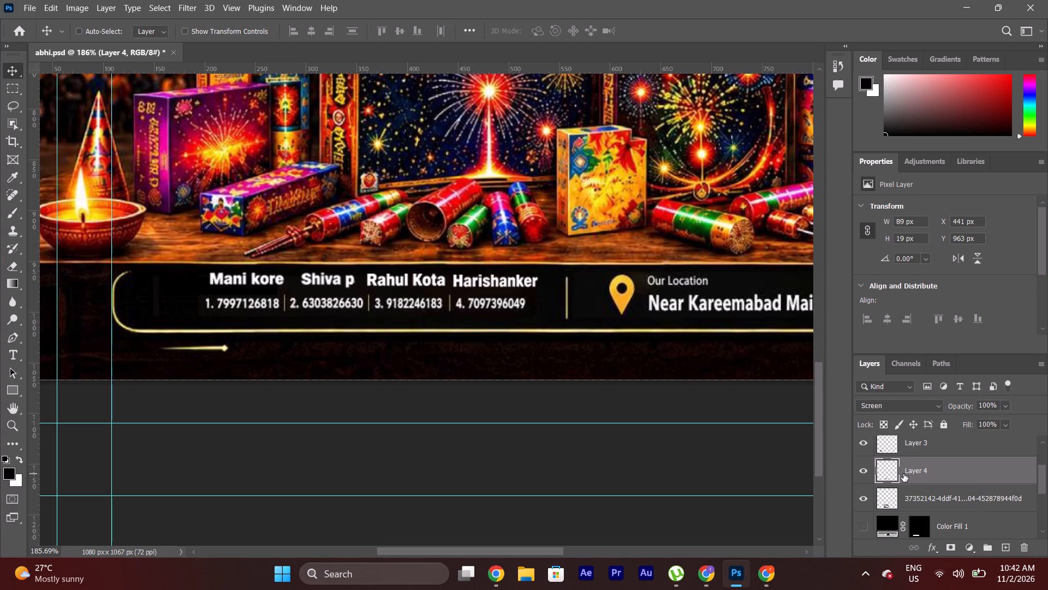
pyautogui.press('Up')
pyautogui.press('Right')
pyautogui.press('Down')
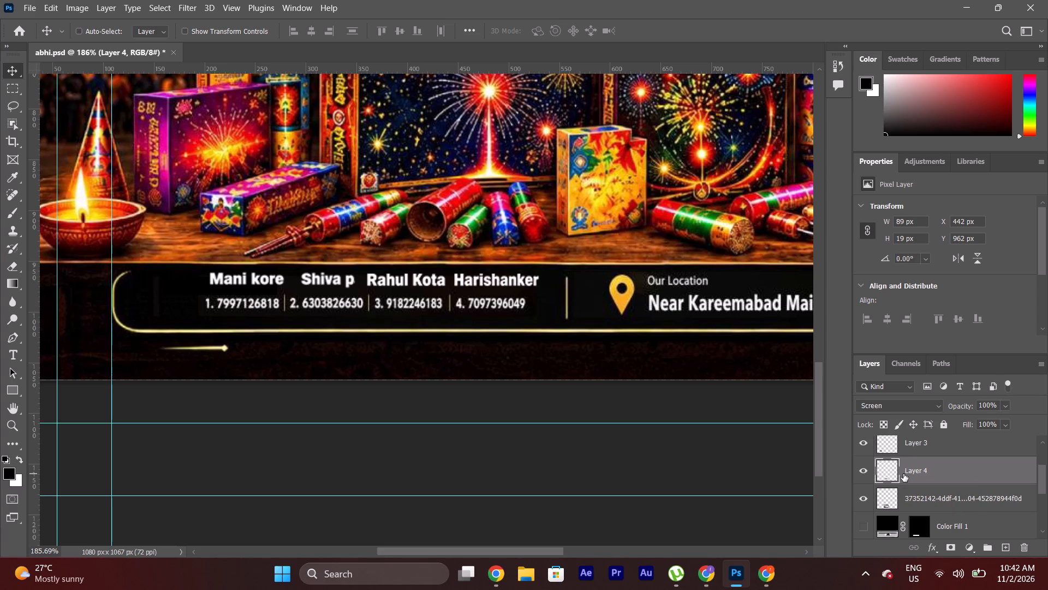
pyautogui.press('Right')
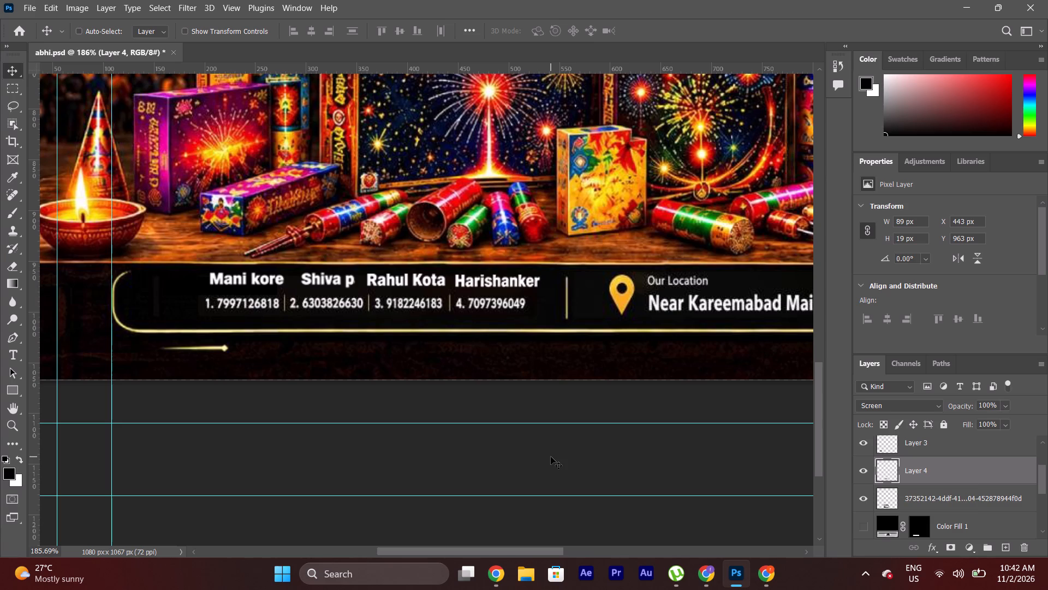
# Select the four contact-name layers together and scale them proportionally to about 95.66%.
pyautogui.hotkey('ctrl', '0')
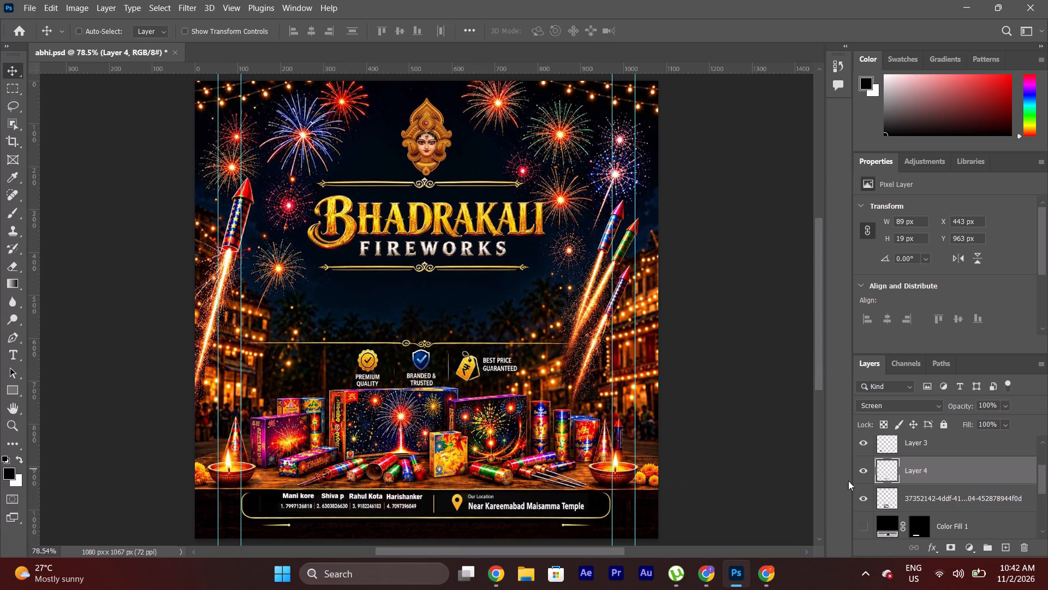
pyautogui.click(895, 504)
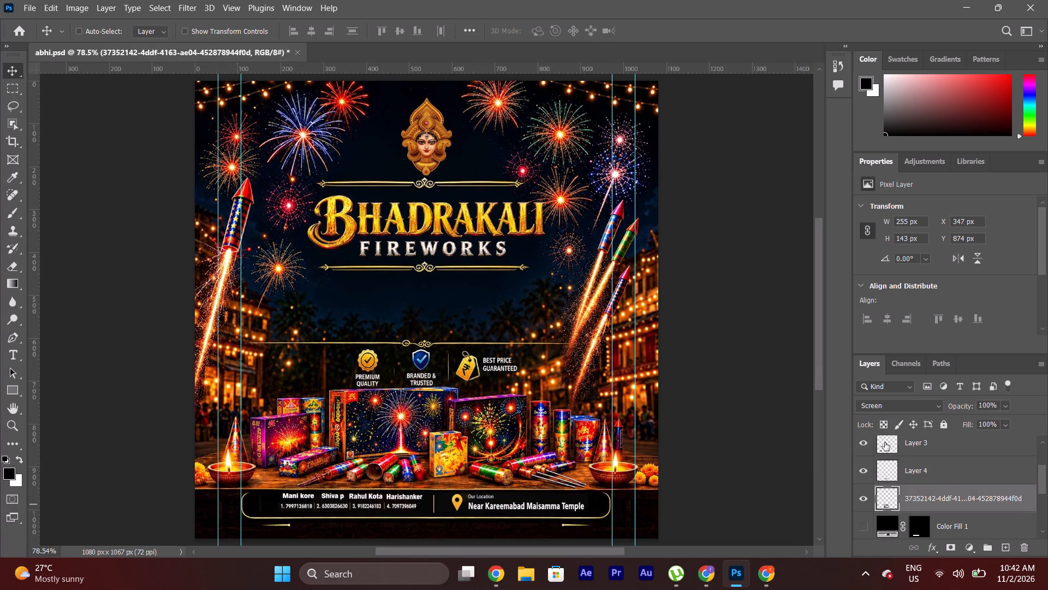
pyautogui.click(862, 444)
pyautogui.click(862, 444)
pyautogui.keyDown('ctrl'); pyautogui.click(959, 476); pyautogui.keyUp('ctrl')
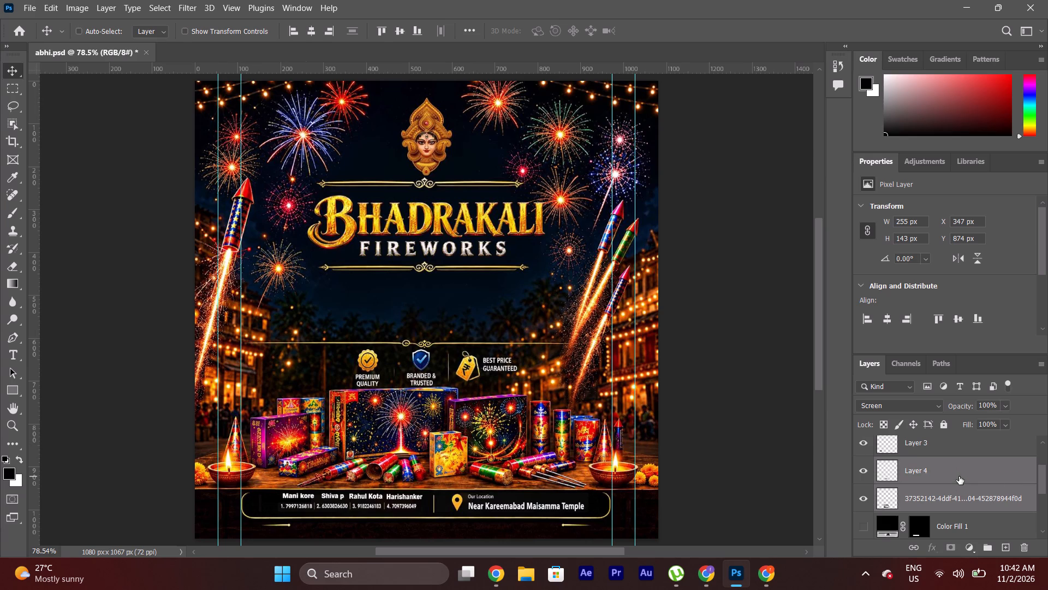
pyautogui.moveTo(1045, 485); pyautogui.dragTo(1047, 465)
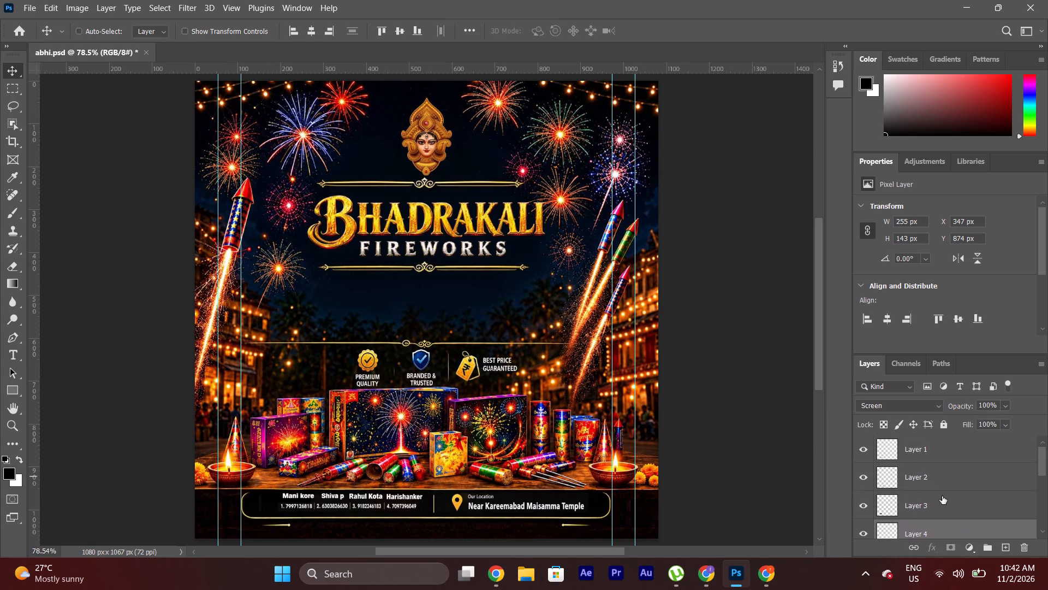
pyautogui.keyDown('ctrl'); pyautogui.click(937, 471); pyautogui.keyUp('ctrl')
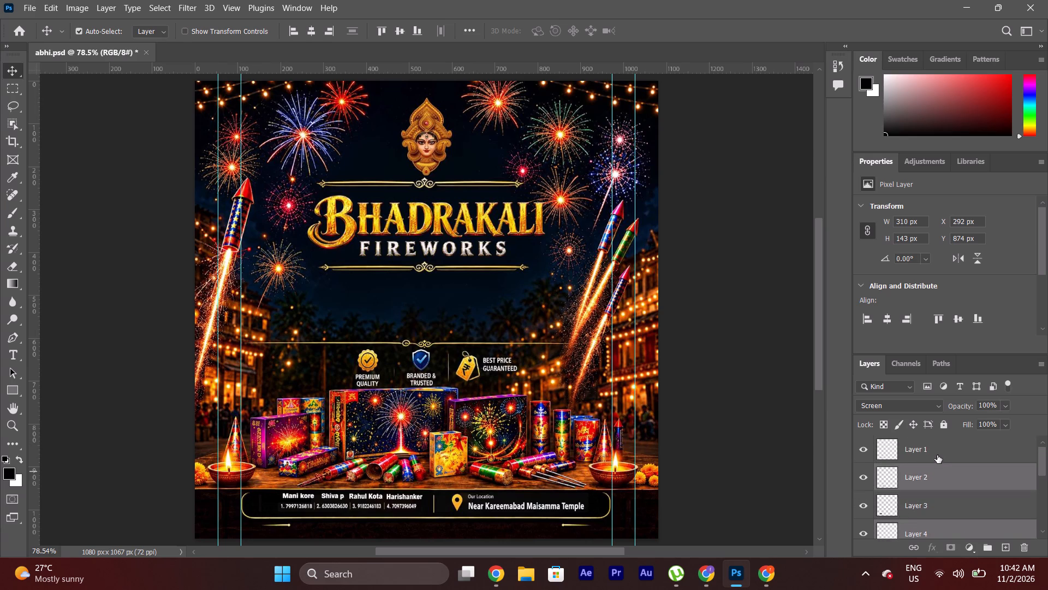
pyautogui.keyDown('ctrl'); pyautogui.click(938, 454); pyautogui.keyUp('ctrl')
pyautogui.hotkey('ctrl', 't')
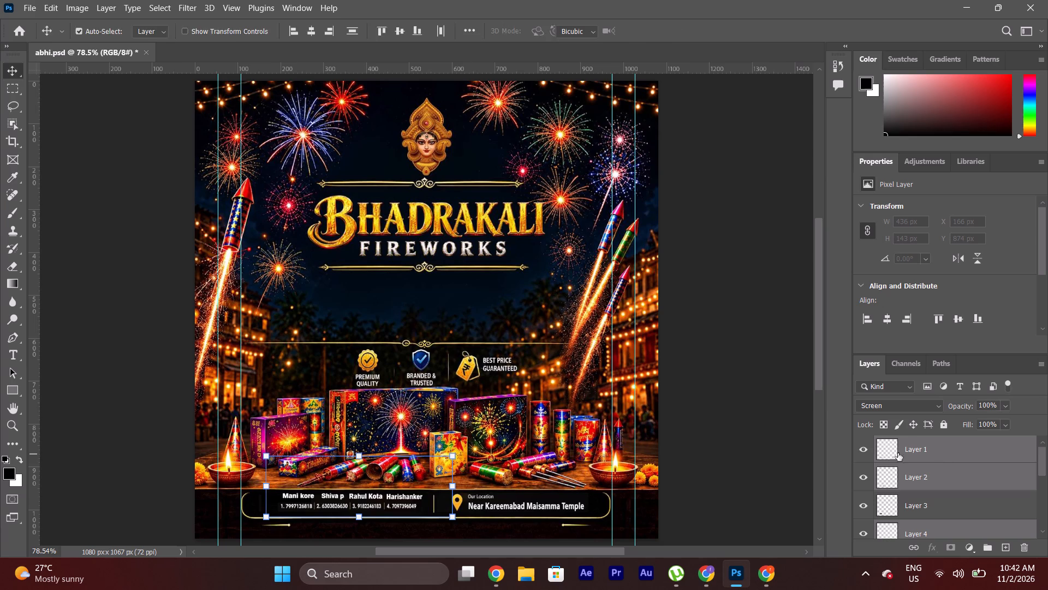
pyautogui.keyDown('alt'); pyautogui.hscroll(-2, 357, 492); pyautogui.keyUp('alt')
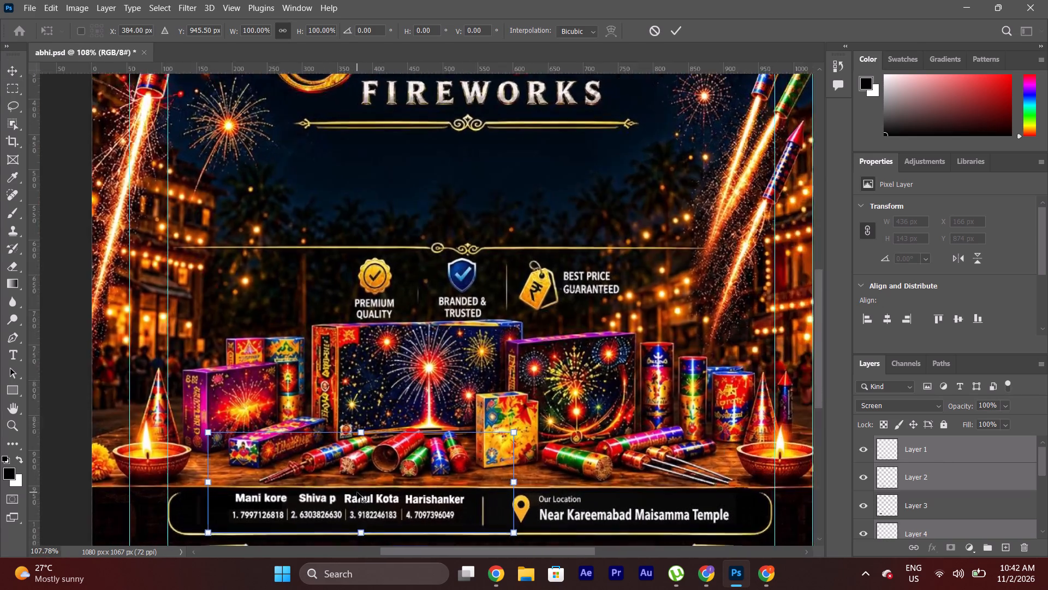
pyautogui.keyDown('alt'); pyautogui.hscroll(-1, 357, 492); pyautogui.keyUp('alt')
pyautogui.moveTo(821, 335); pyautogui.dragTo(824, 380)
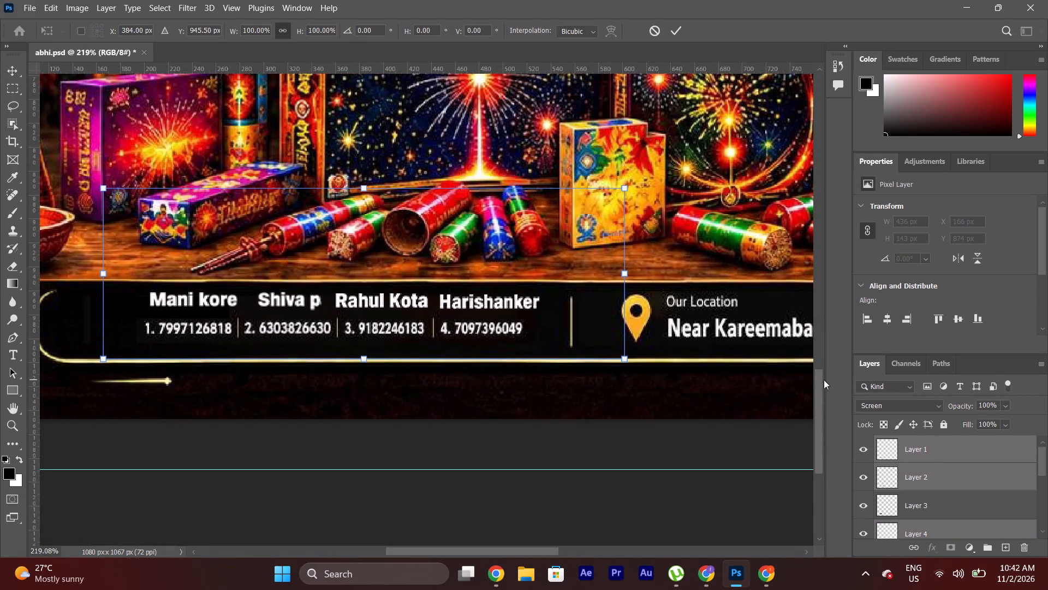
pyautogui.keyDown('alt'); pyautogui.moveTo(627, 361); pyautogui.dragTo(608, 356); pyautogui.keyUp('alt')
pyautogui.keyDown('alt'); pyautogui.moveTo(608, 356); pyautogui.dragTo(603, 357); pyautogui.keyUp('alt')
pyautogui.moveTo(628, 358); pyautogui.dragTo(622, 357)
pyautogui.moveTo(622, 357); pyautogui.dragTo(605, 353)
# Move the scaled group of names down closer to the contact numbers, to a centre of about X 380 px, Y 951 px.
pyautogui.moveTo(492, 297); pyautogui.dragTo(494, 307)
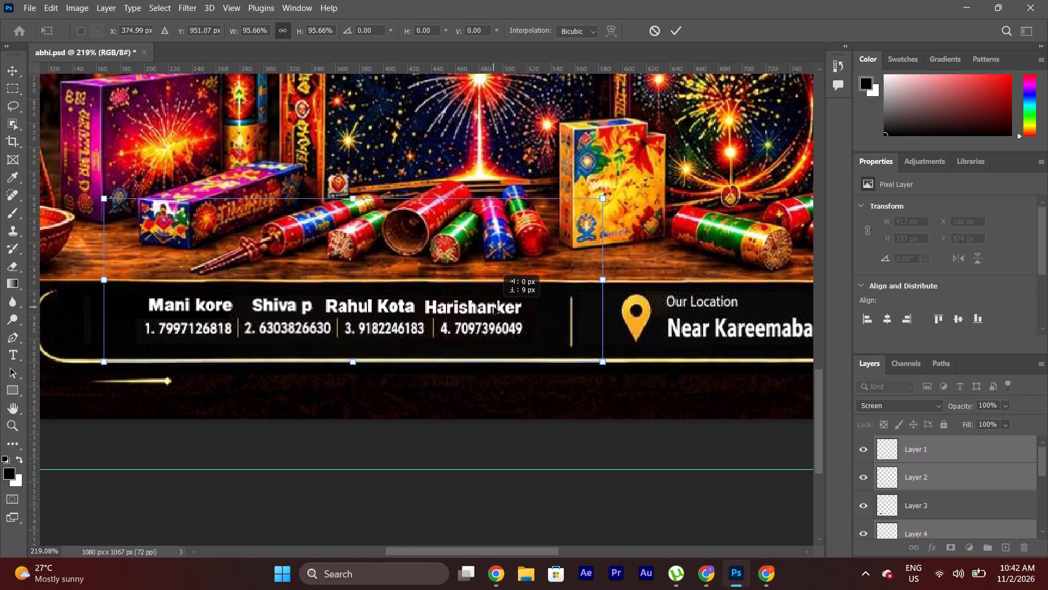
pyautogui.moveTo(494, 307); pyautogui.dragTo(502, 309)
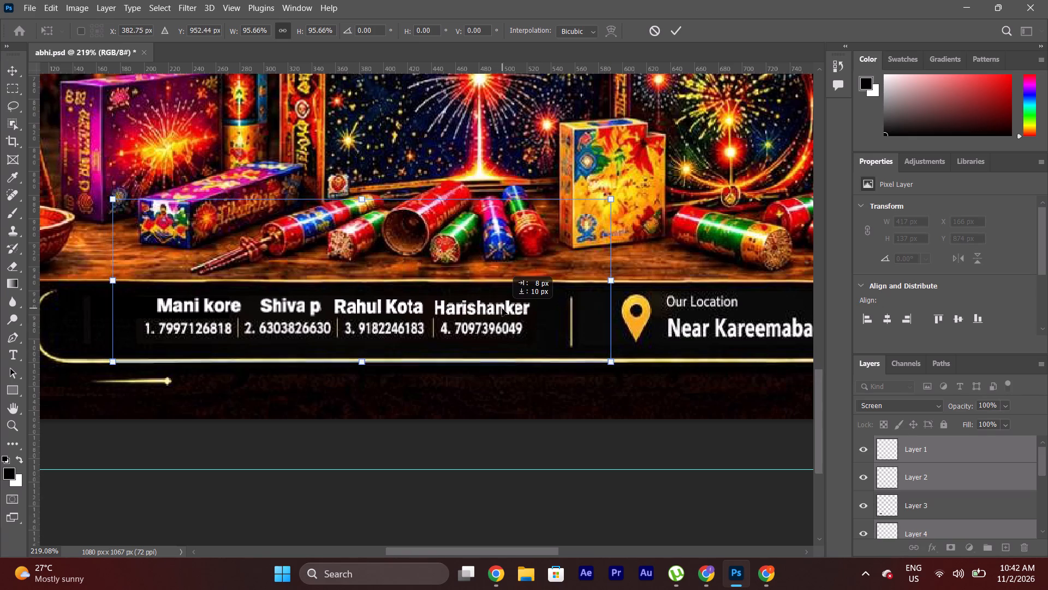
pyautogui.moveTo(502, 309); pyautogui.dragTo(504, 308)
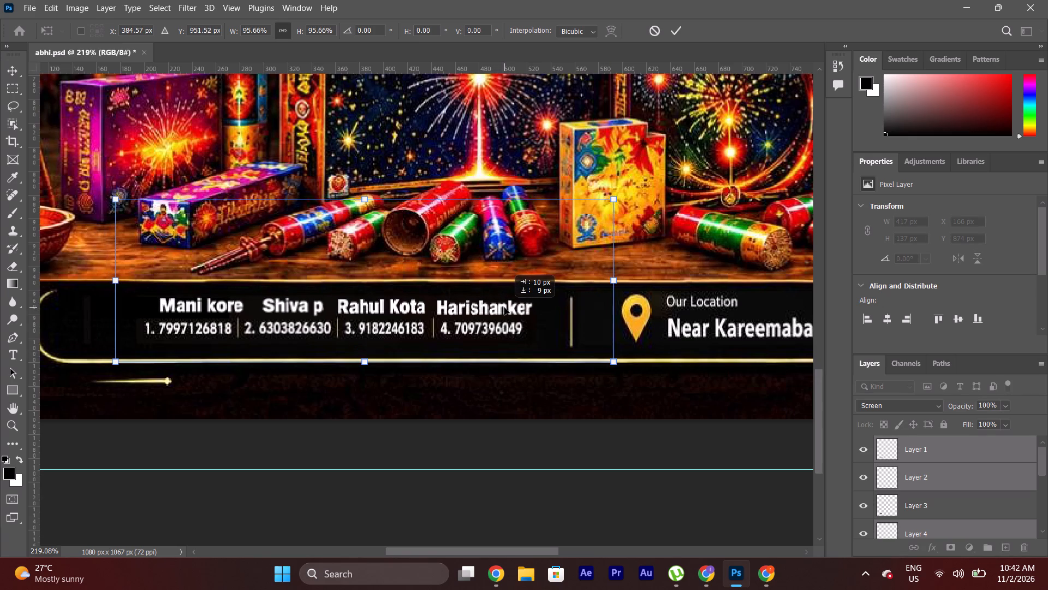
pyautogui.moveTo(504, 308); pyautogui.dragTo(496, 305)
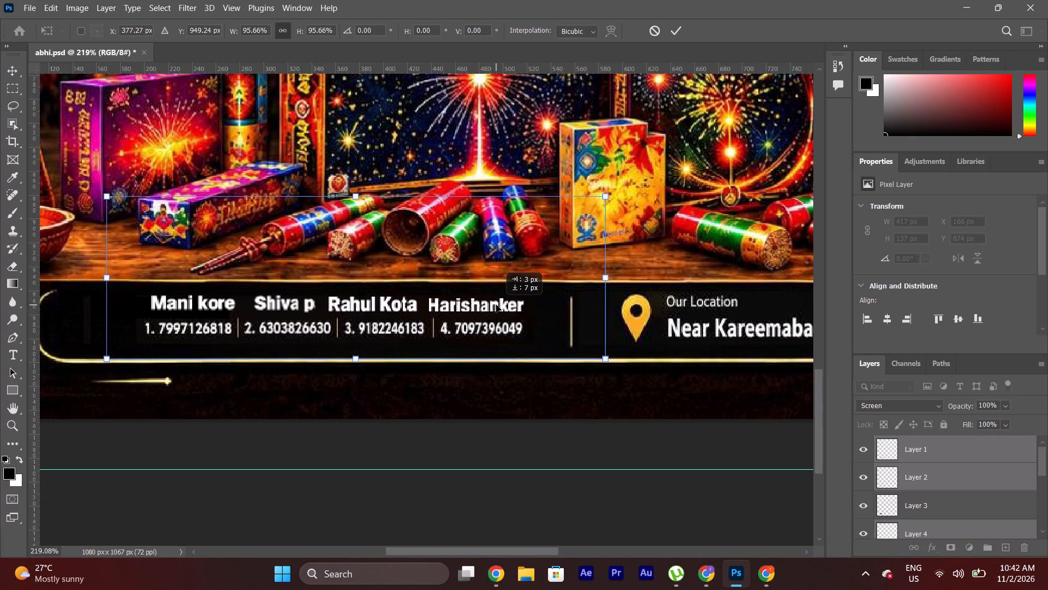
pyautogui.moveTo(496, 305); pyautogui.dragTo(499, 306)
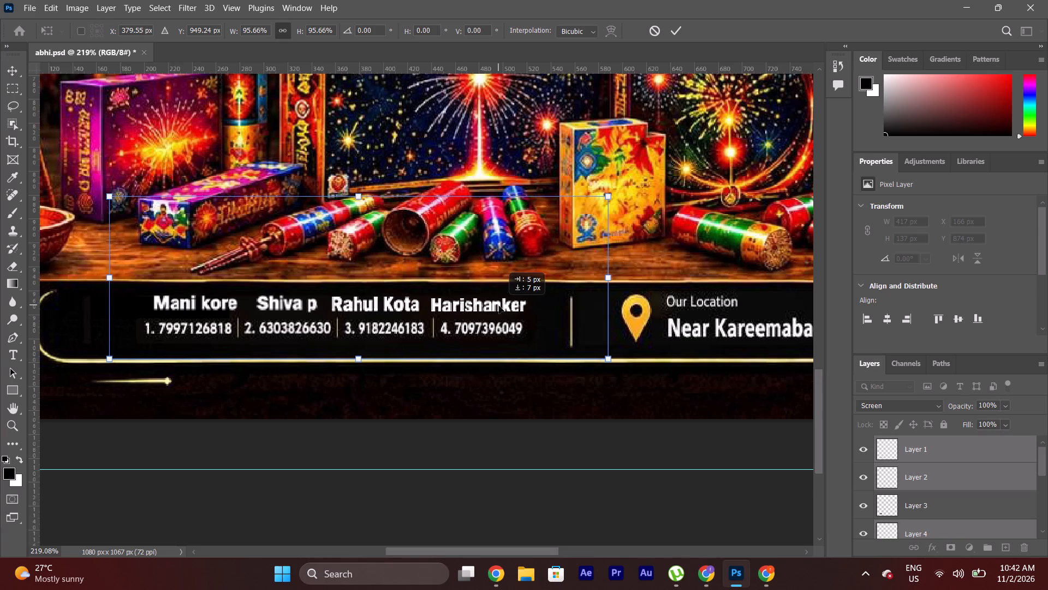
pyautogui.moveTo(499, 306); pyautogui.dragTo(499, 306)
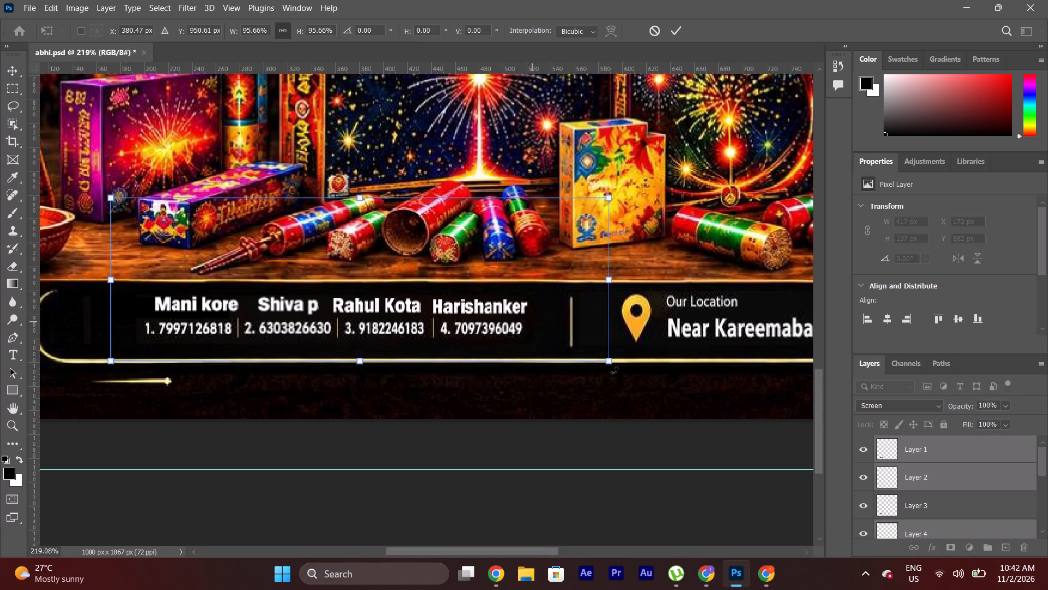
# Reduce the group of names further to 92.67% and reposition it above the contact numbers at X 178 px, Y 884 px.
pyautogui.moveTo(611, 362); pyautogui.dragTo(595, 355)
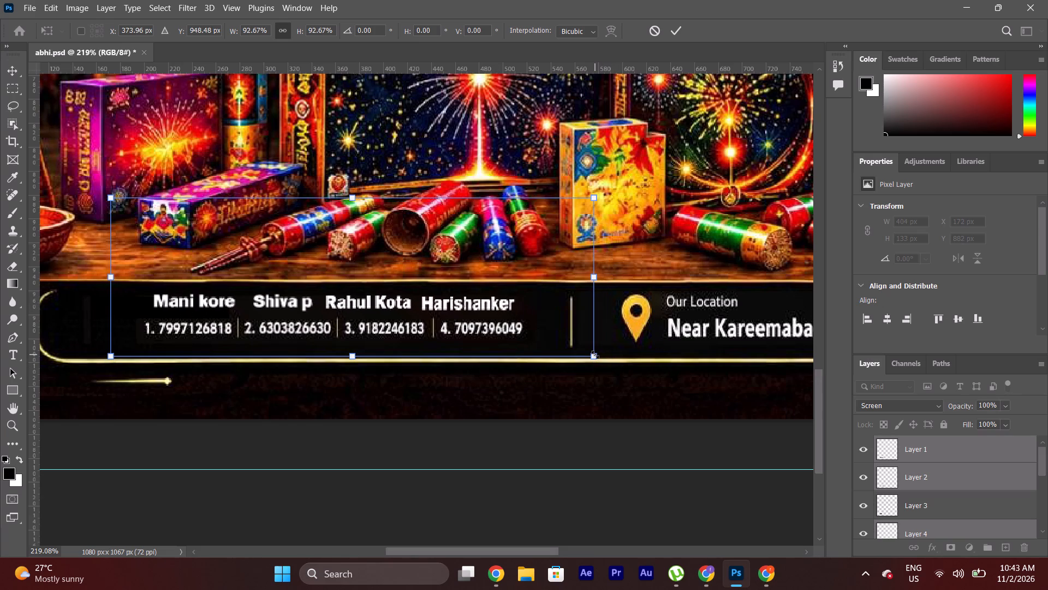
pyautogui.moveTo(454, 305); pyautogui.dragTo(460, 308)
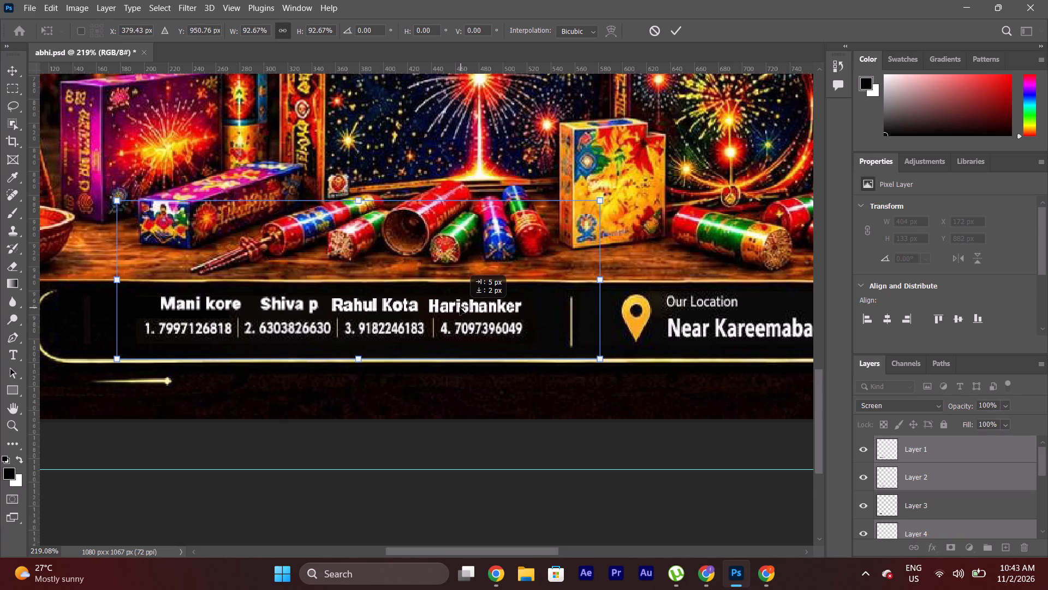
pyautogui.moveTo(460, 308); pyautogui.dragTo(461, 305)
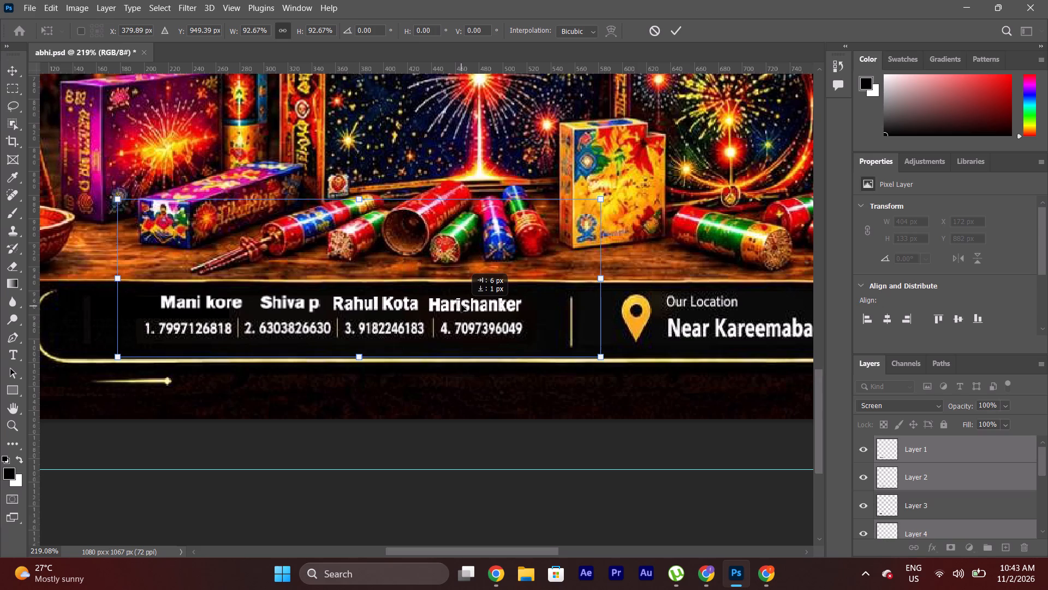
pyautogui.moveTo(461, 305); pyautogui.dragTo(461, 306)
pyautogui.press('Return')
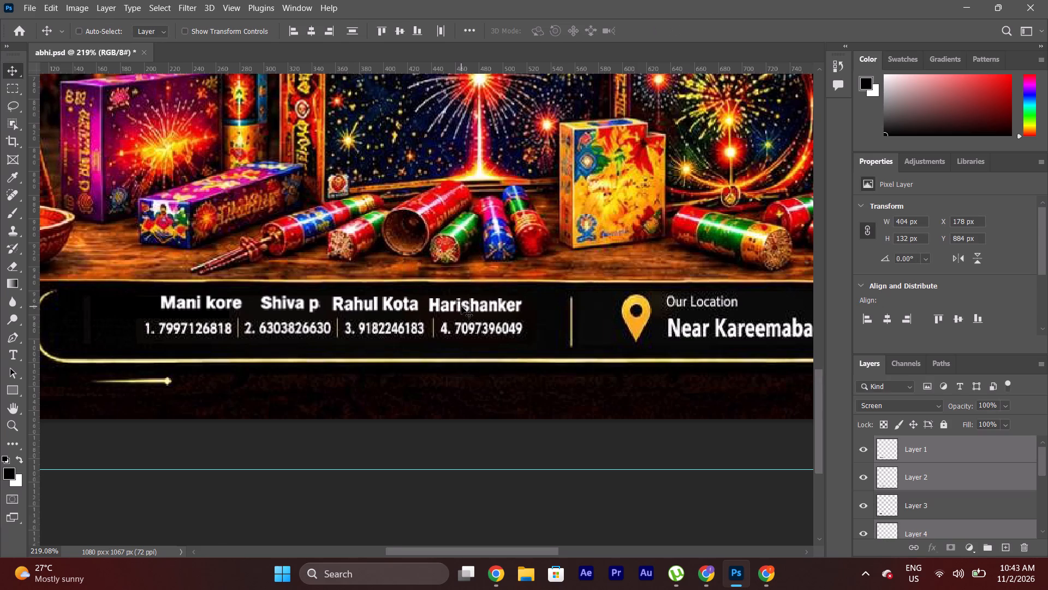
# Nudge the name above contact number 4 on Layer 4 to X 441 px, Y 965 px.
pyautogui.hotkey('ctrl', '0')
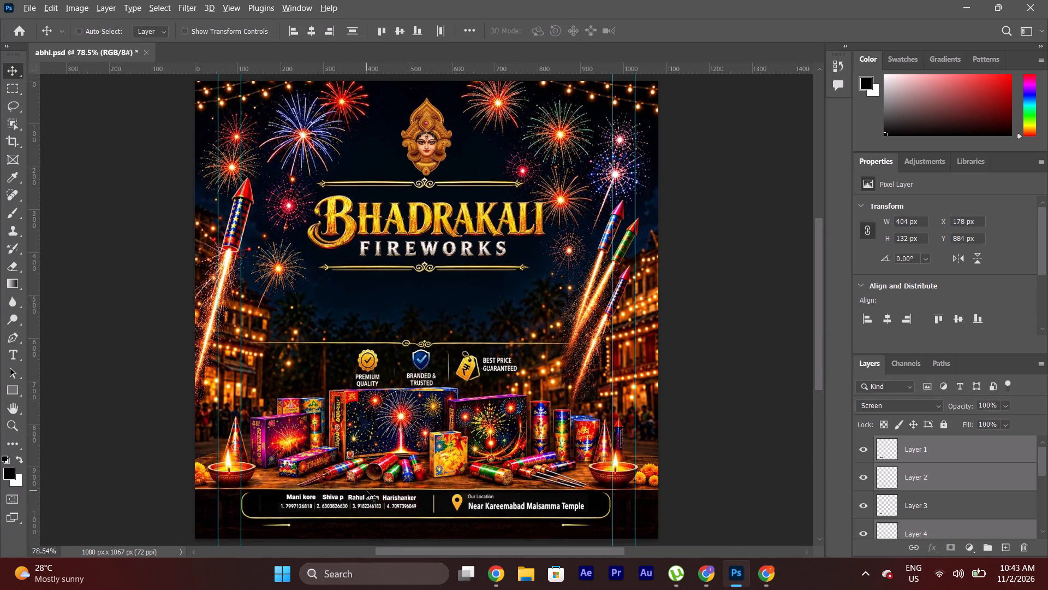
pyautogui.keyDown('alt'); pyautogui.hscroll(-2, 366, 491); pyautogui.keyUp('alt')
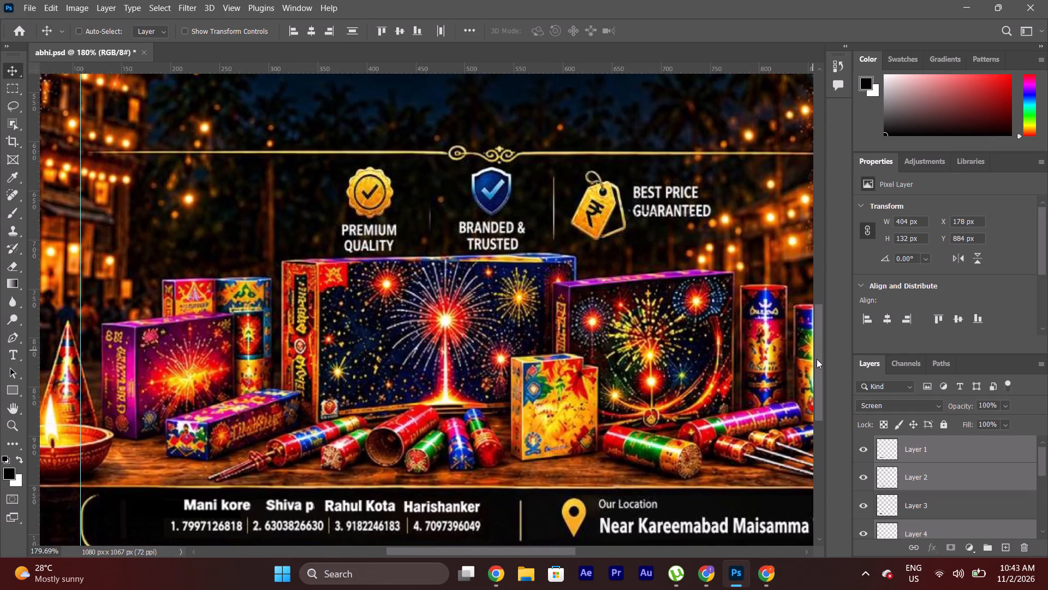
pyautogui.moveTo(817, 359); pyautogui.dragTo(818, 386)
pyautogui.click(858, 474)
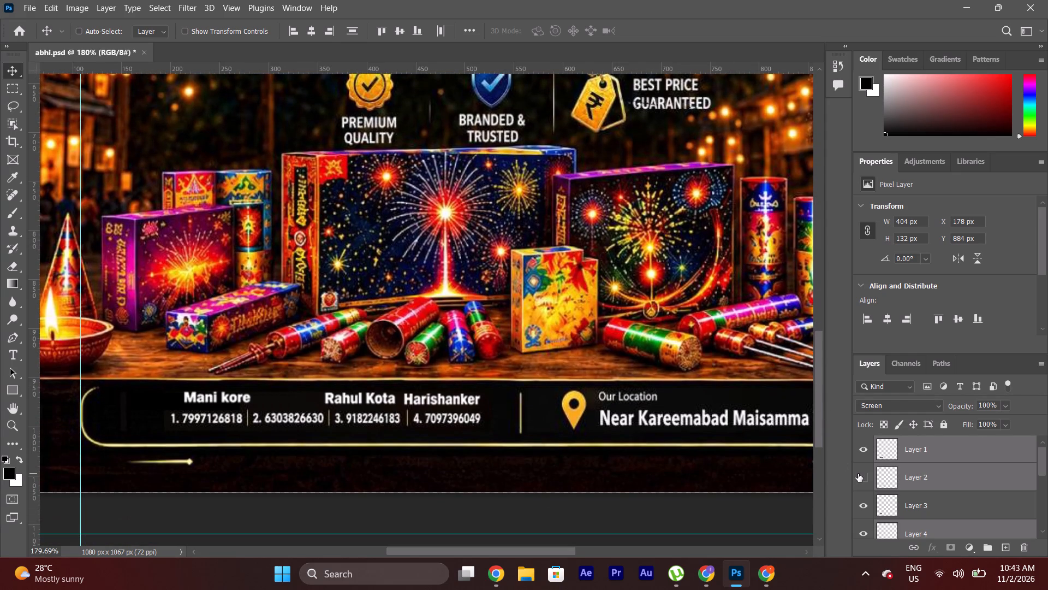
pyautogui.click(858, 474)
pyautogui.click(863, 529)
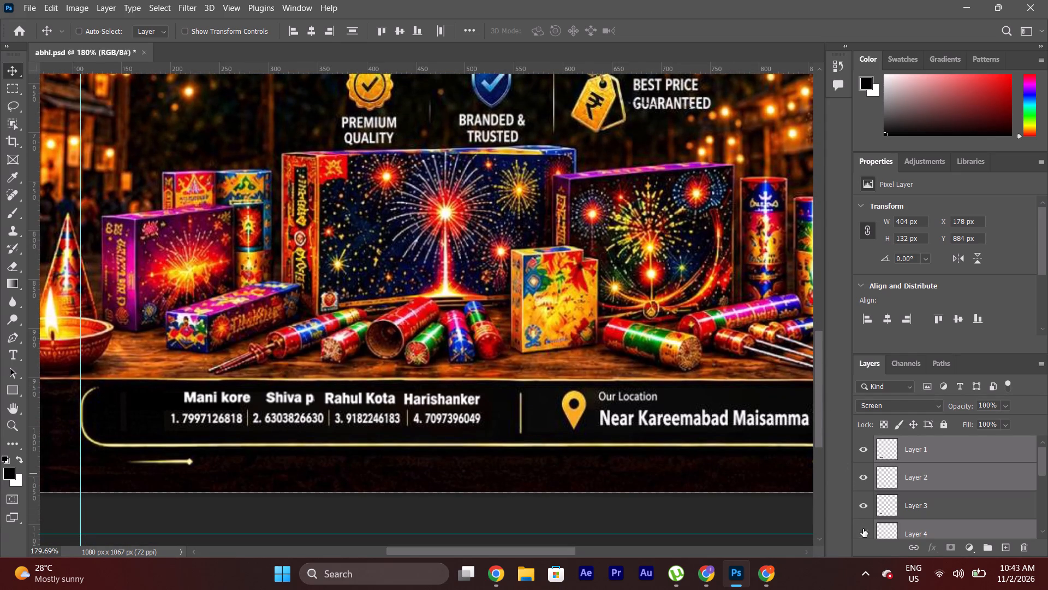
pyautogui.click(863, 529)
pyautogui.click(909, 538)
pyautogui.press('v')
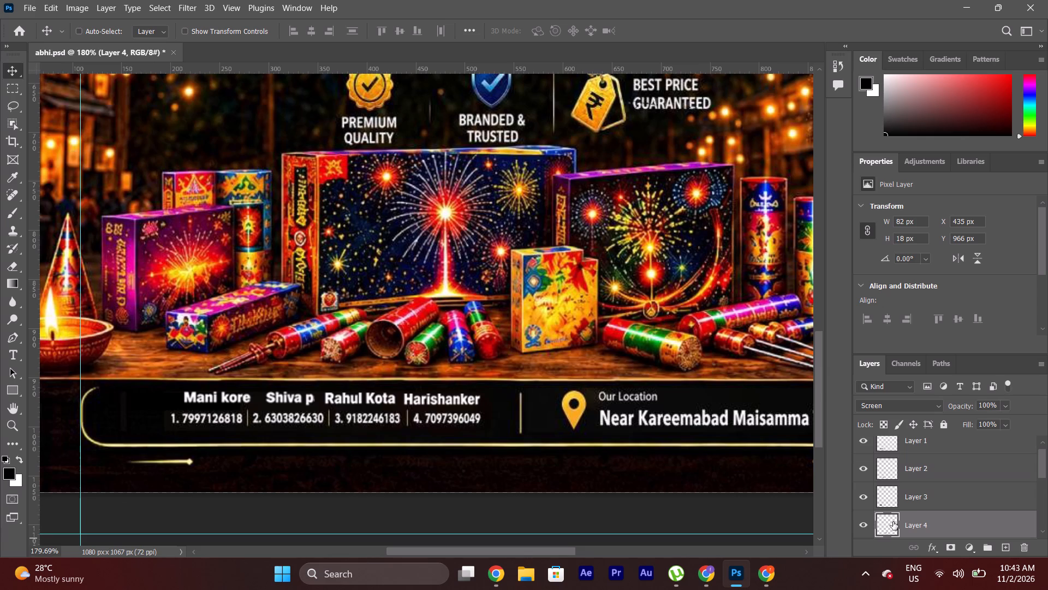
pyautogui.press('Right')
pyautogui.press('Right')
pyautogui.press('Right')
pyautogui.press('Right')
pyautogui.press('Right')
pyautogui.press('Right')
pyautogui.press('Right')
pyautogui.press('Right')
pyautogui.press('Right')
pyautogui.press('Right')
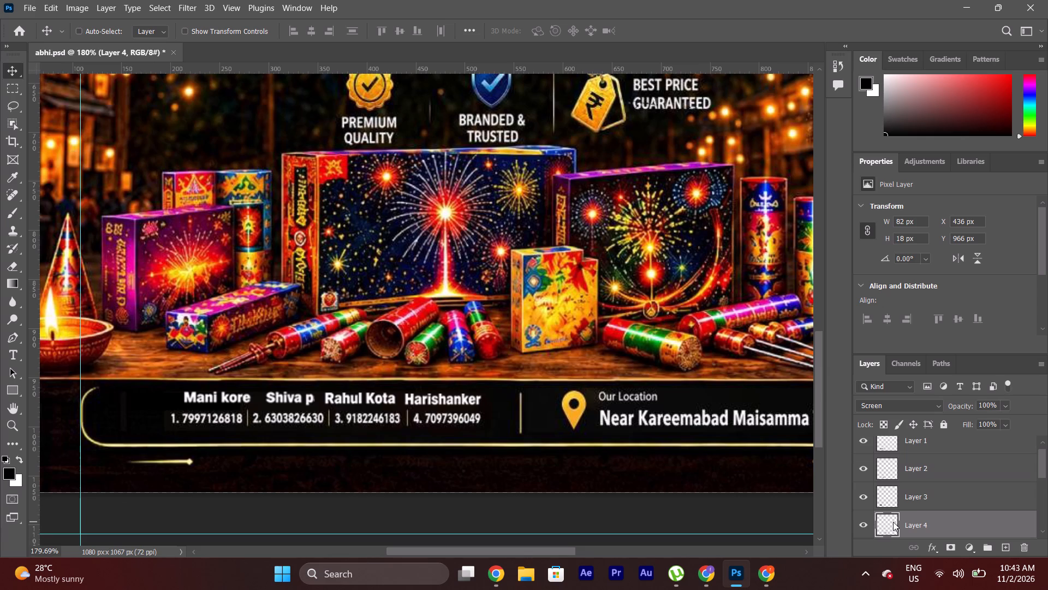
pyautogui.press('Up')
pyautogui.press('Up')
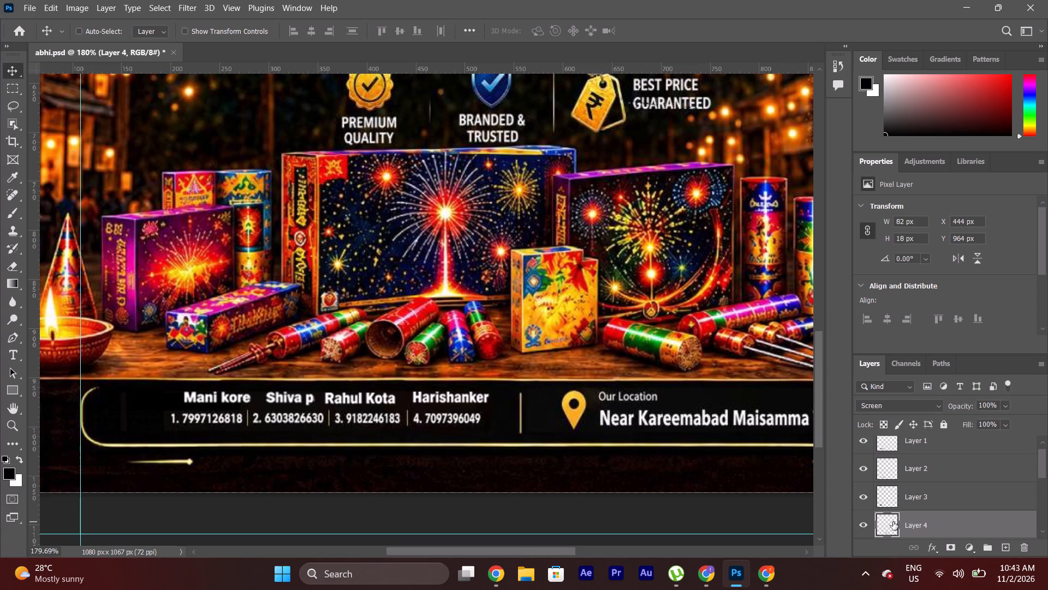
pyautogui.press('Down')
pyautogui.press('Left')
pyautogui.press('Left')
pyautogui.press('Left')
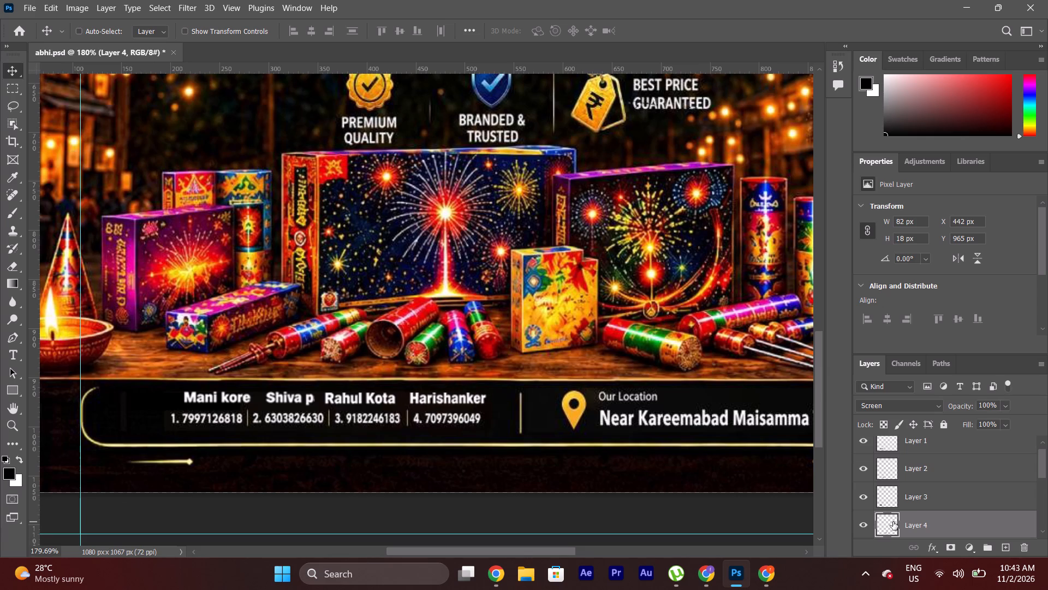
# Identify the layer holding the name above contact number 3 and nudge it to X 349 px, keeping Y at 884 px.
pyautogui.click(873, 492)
pyautogui.click(873, 492)
pyautogui.click(862, 459)
pyautogui.doubleClick(862, 459)
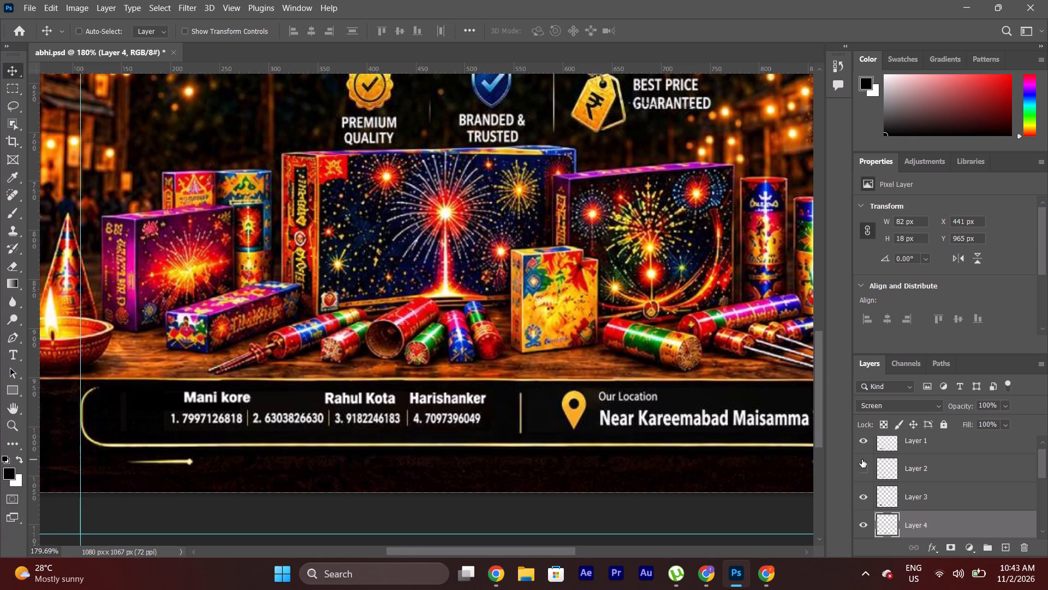
pyautogui.click(862, 459)
pyautogui.scroll(-1, 917, 480)
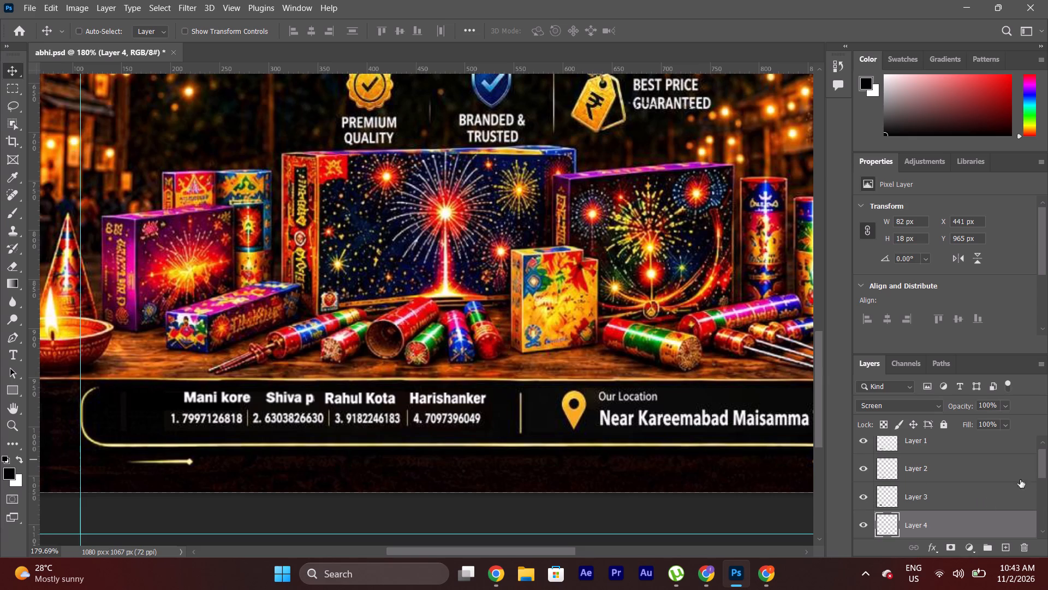
pyautogui.moveTo(1044, 467); pyautogui.dragTo(1046, 481)
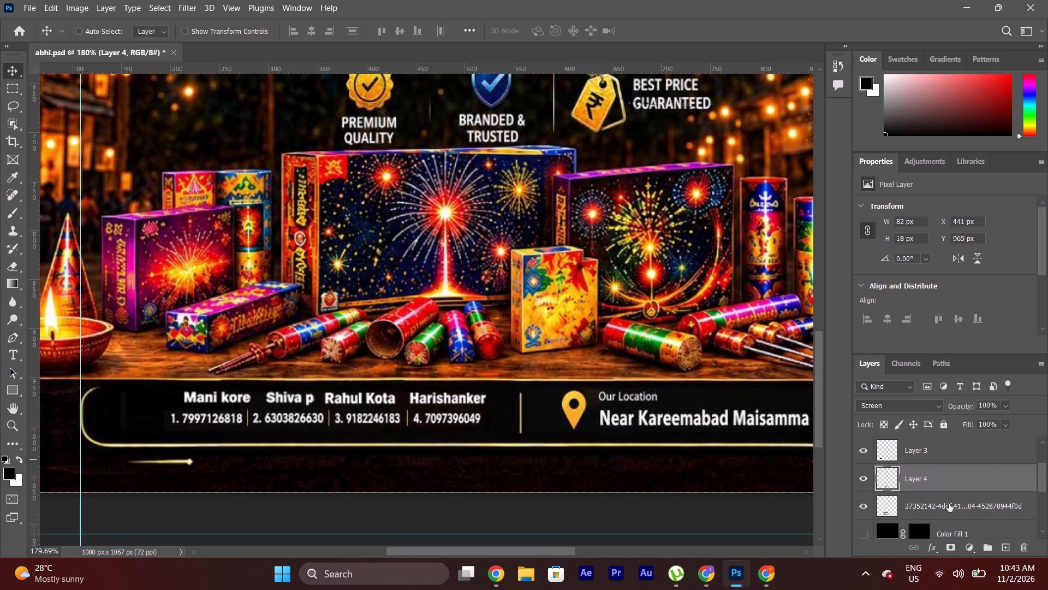
pyautogui.click(949, 504)
pyautogui.press('v')
pyautogui.press('Right')
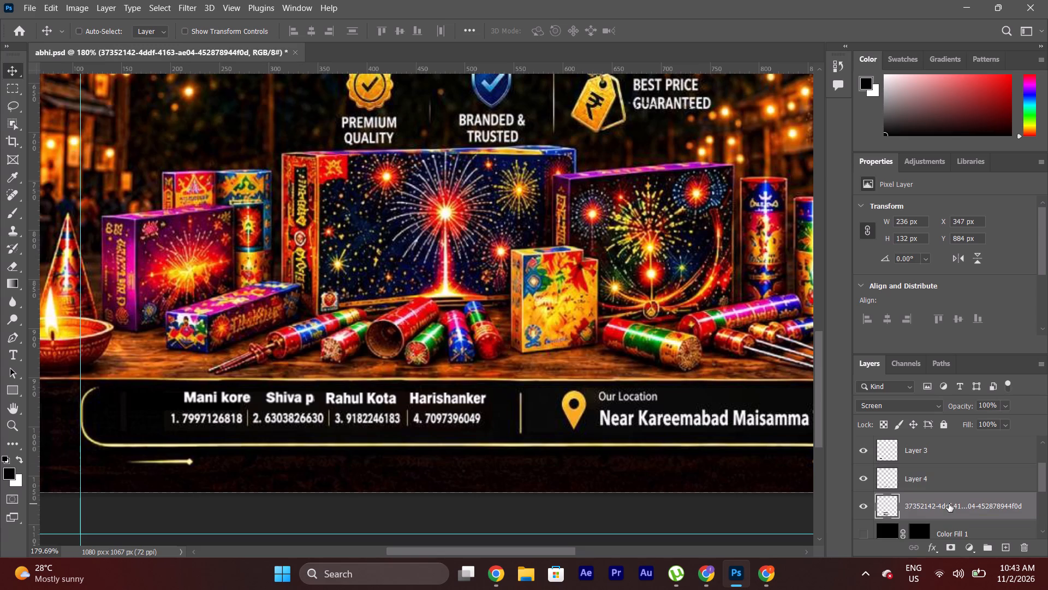
pyautogui.press('Right')
pyautogui.press('Right')
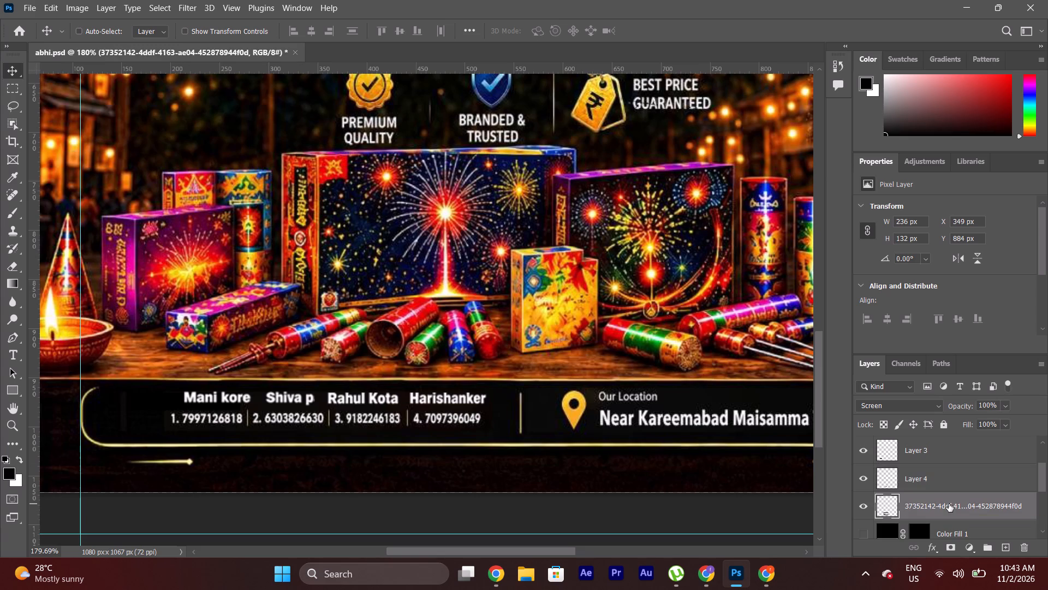
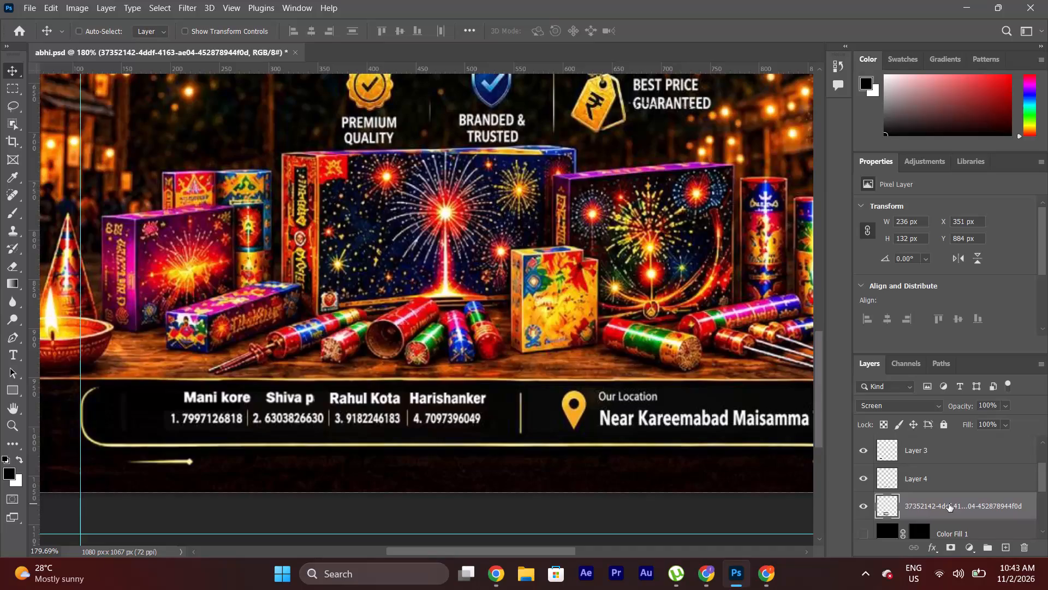
# Nudge the name above contact number 3 to X 353 px, keeping Y at 884 px.
pyautogui.press('Right')
pyautogui.press('Right')
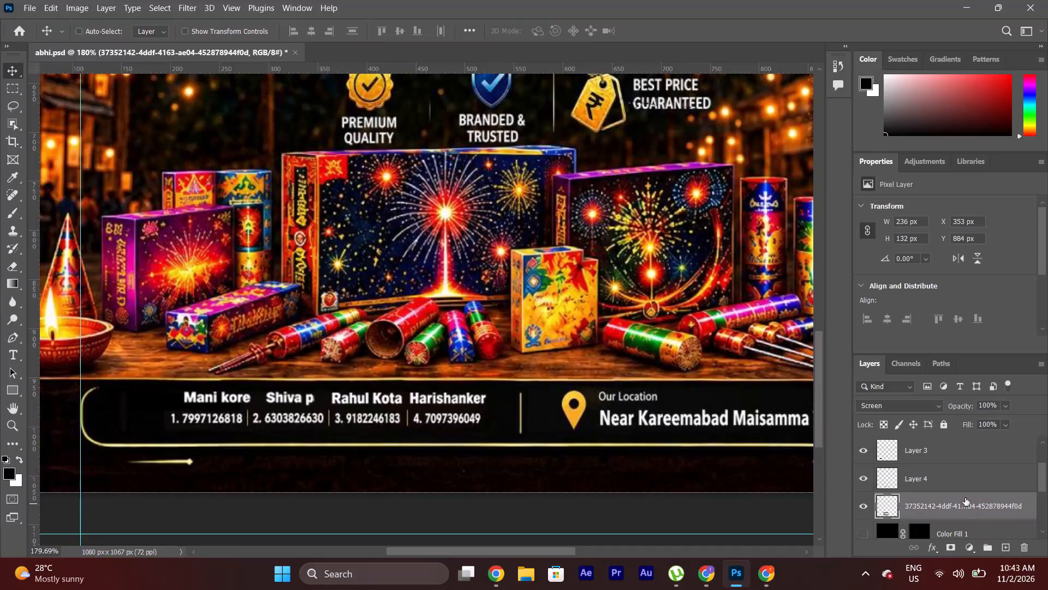
# Nudge the name above contact number 4 on Layer 4 to X 442 px, keeping Y at 965 px.
pyautogui.click(942, 475)
pyautogui.press('Right')
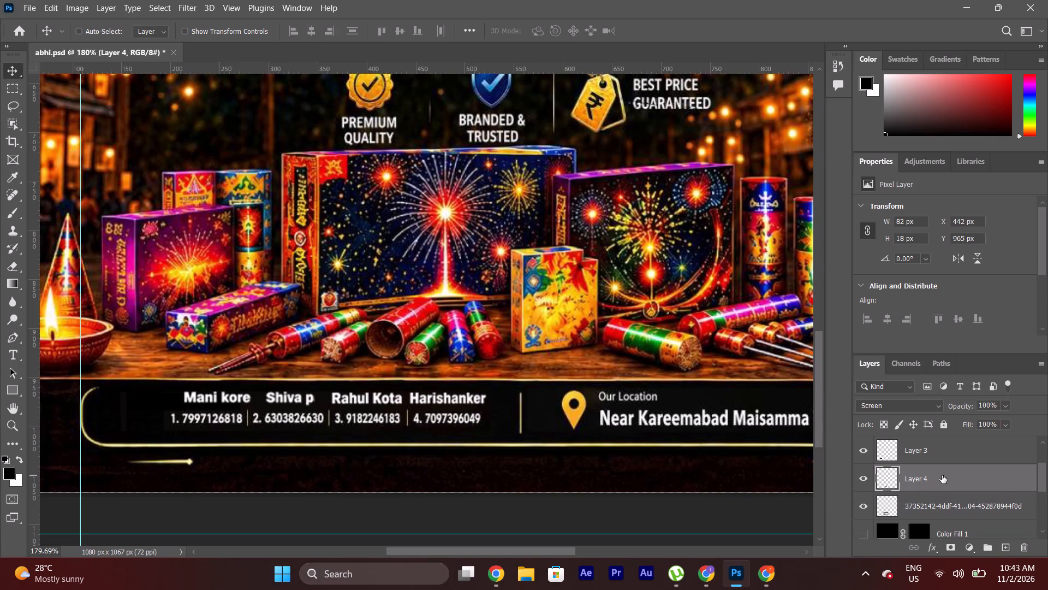
# Check that Layer 1 holds the name above contact number 1 and nudge it to X 174 px, Y 959 px.
pyautogui.hotkey('ctrl', '0')
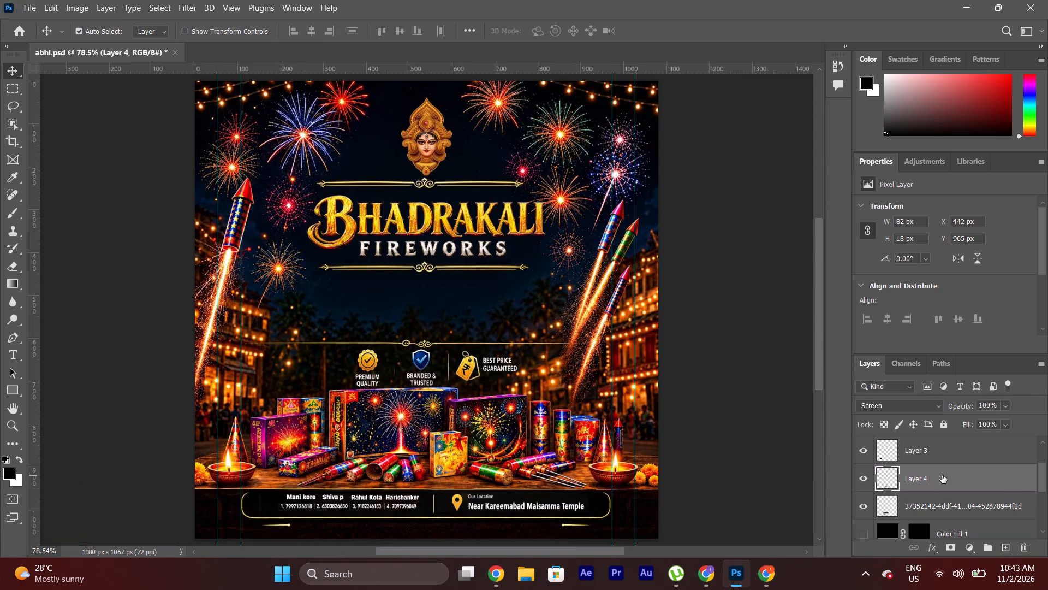
pyautogui.scroll(1, 928, 468)
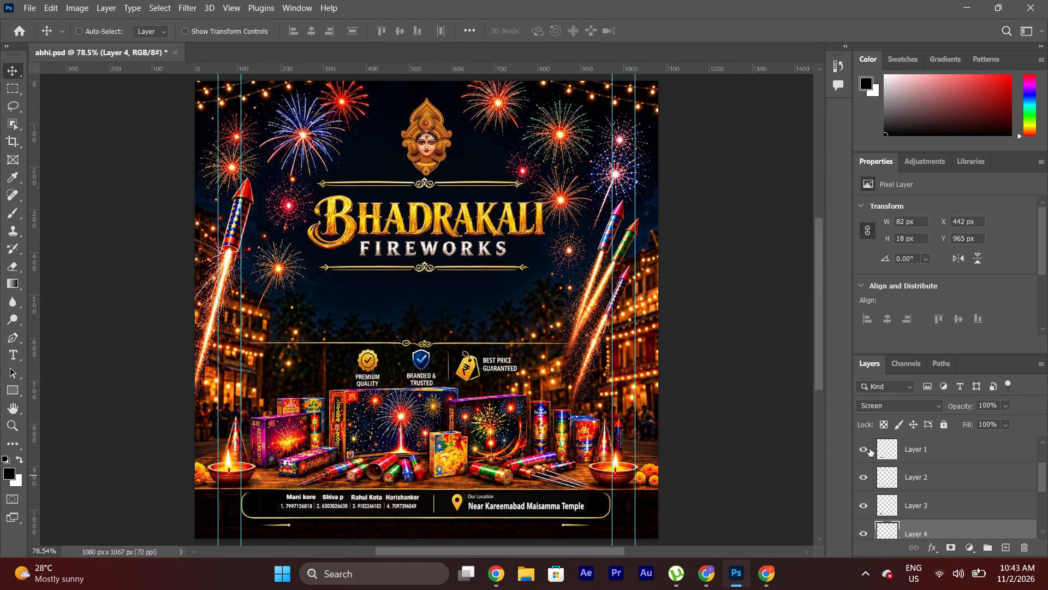
pyautogui.click(866, 447)
pyautogui.click(866, 447)
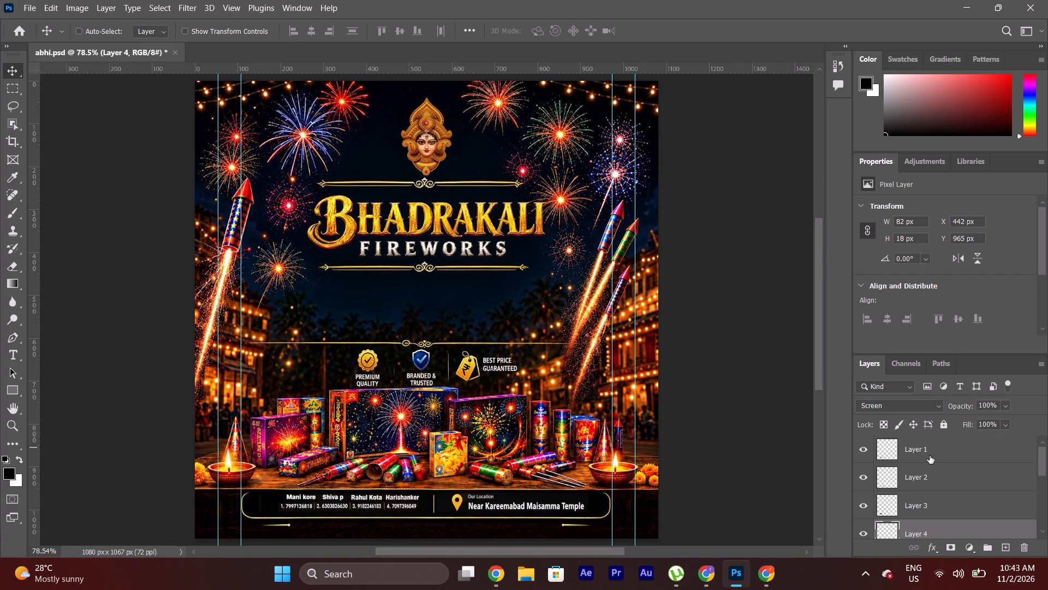
pyautogui.click(930, 456)
pyautogui.press('v')
pyautogui.press('Left')
pyautogui.press('Left')
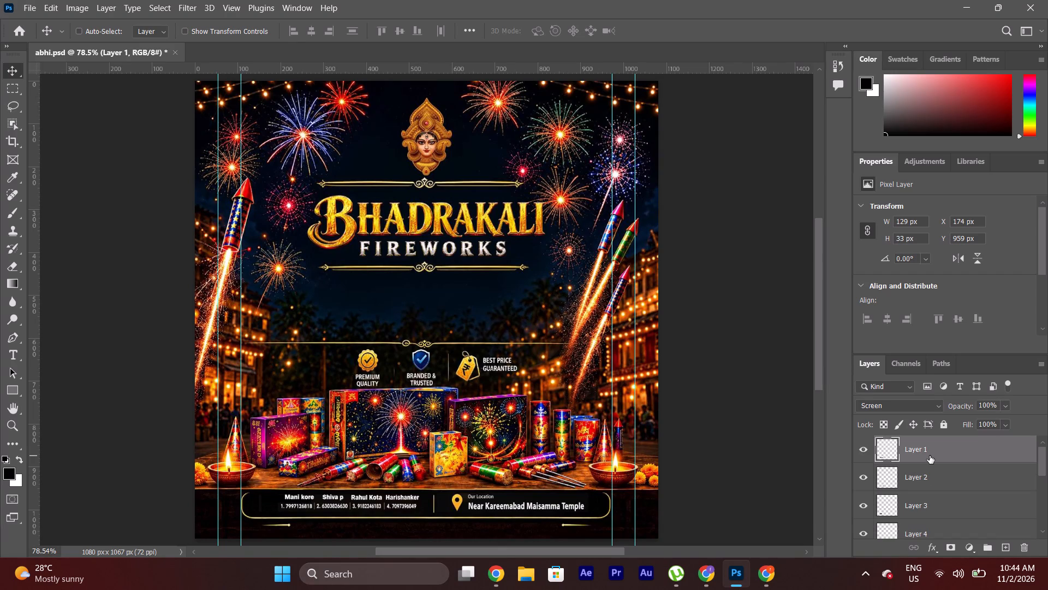
# Nudge the name above contact number 2 on Layer 2 to X 291 px, Y 962 px.
pyautogui.click(925, 476)
pyautogui.press('v')
pyautogui.press('Left')
pyautogui.press('Left')
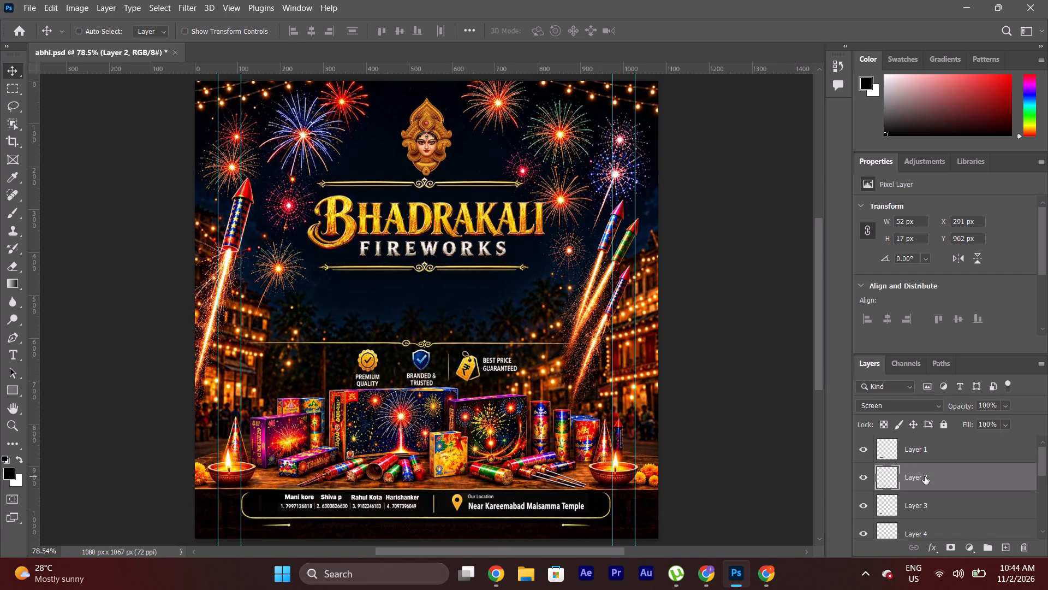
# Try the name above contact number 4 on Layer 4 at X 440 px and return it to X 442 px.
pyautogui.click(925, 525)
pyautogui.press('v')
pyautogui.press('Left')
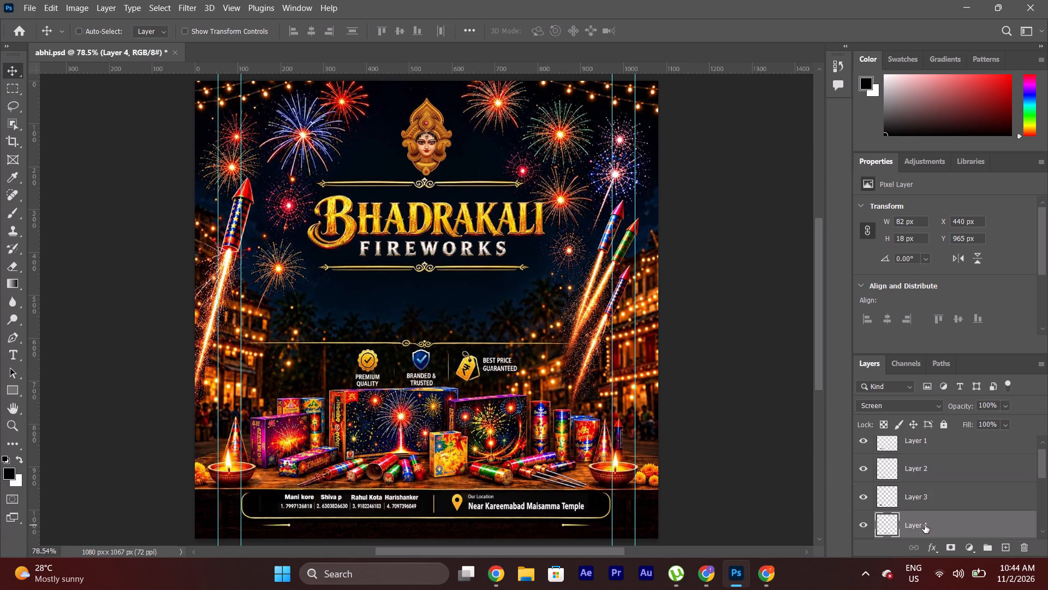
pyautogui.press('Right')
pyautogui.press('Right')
# Fine-tune the name above contact number 3 between its neighbours, nudging its layer to X 352 px at Y 884 px.
pyautogui.moveTo(1038, 457); pyautogui.dragTo(1040, 473)
pyautogui.click(960, 496)
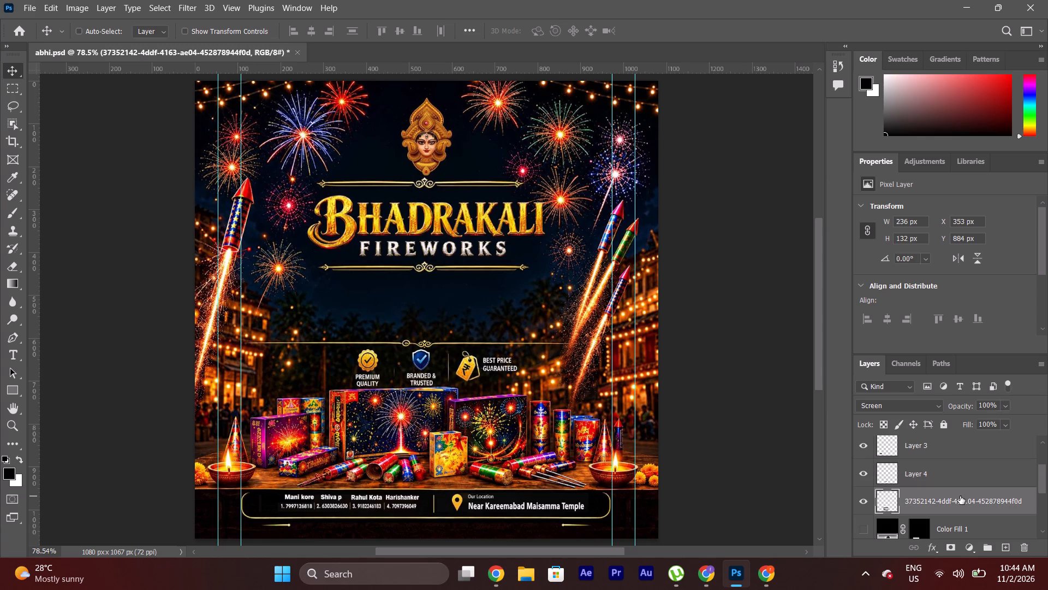
pyautogui.press('v')
pyautogui.press('Left')
pyautogui.press('Left')
pyautogui.press('Right')
pyautogui.press('Right')
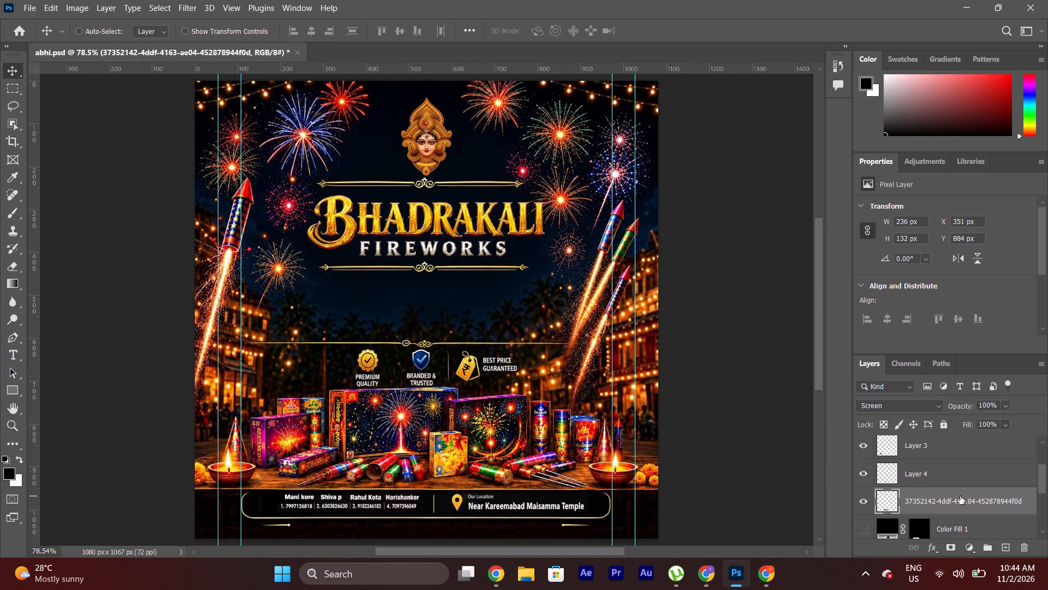
pyautogui.press('Right')
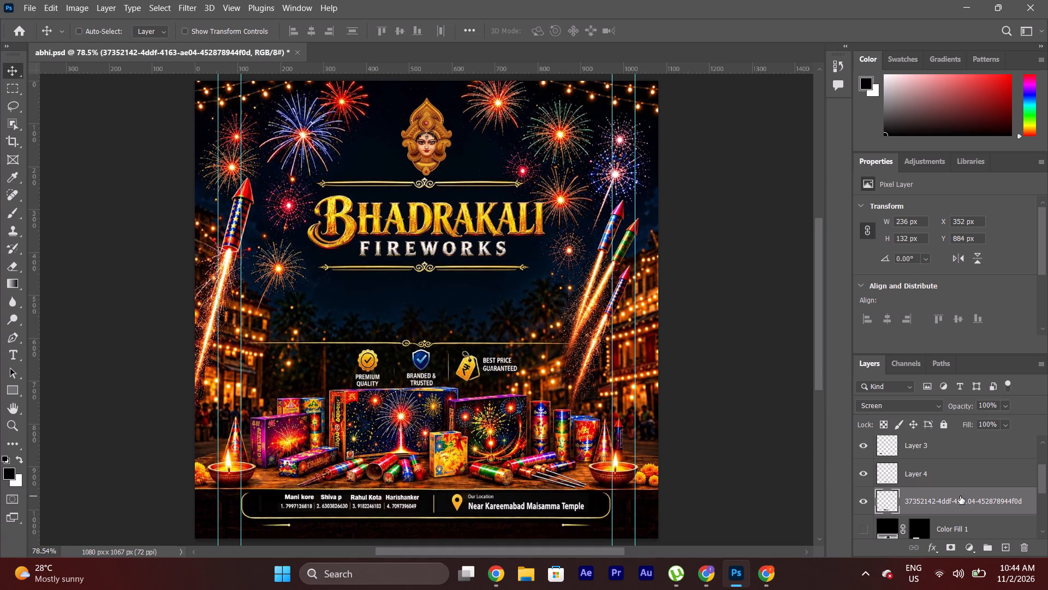
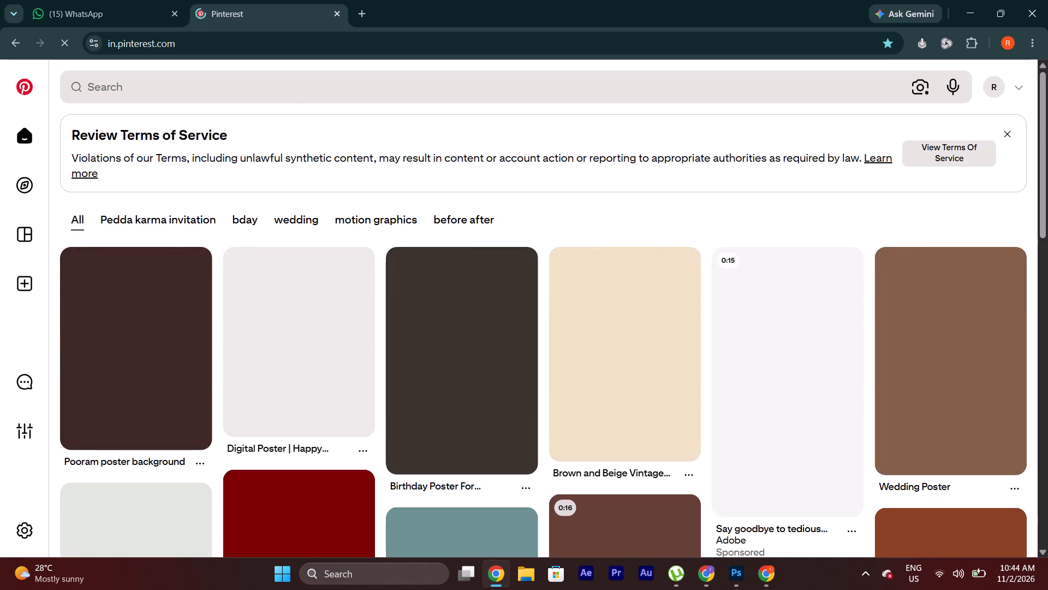
# Search Pinterest for "call logo gold".
pyautogui.click(232, 88)
pyautogui.write('call')
pyautogui.press('space')
pyautogui.write('logo')
pyautogui.press('space')
pyautogui.write('gold')
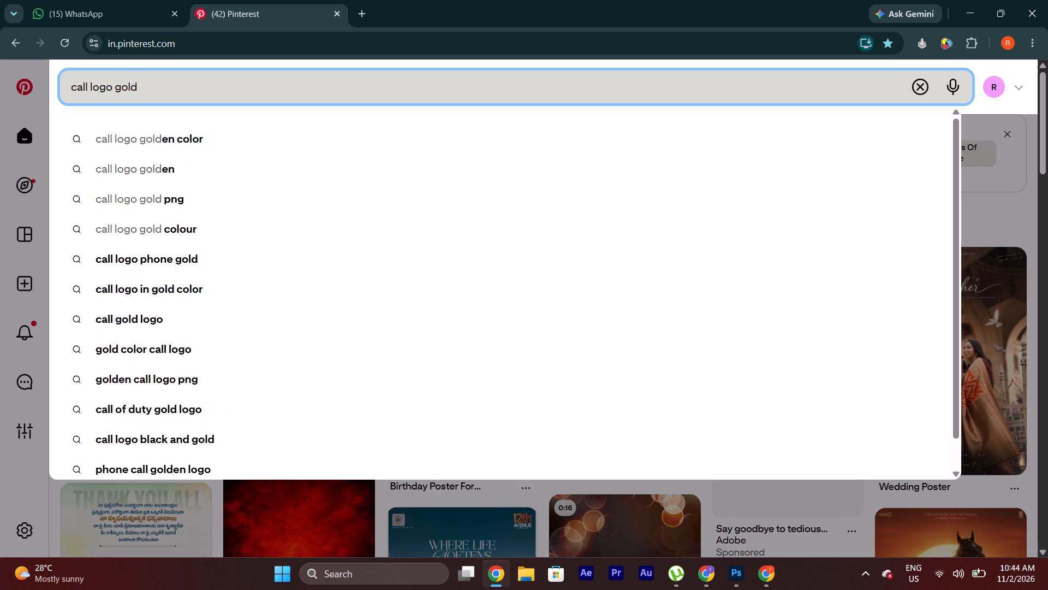
pyautogui.press('Return')
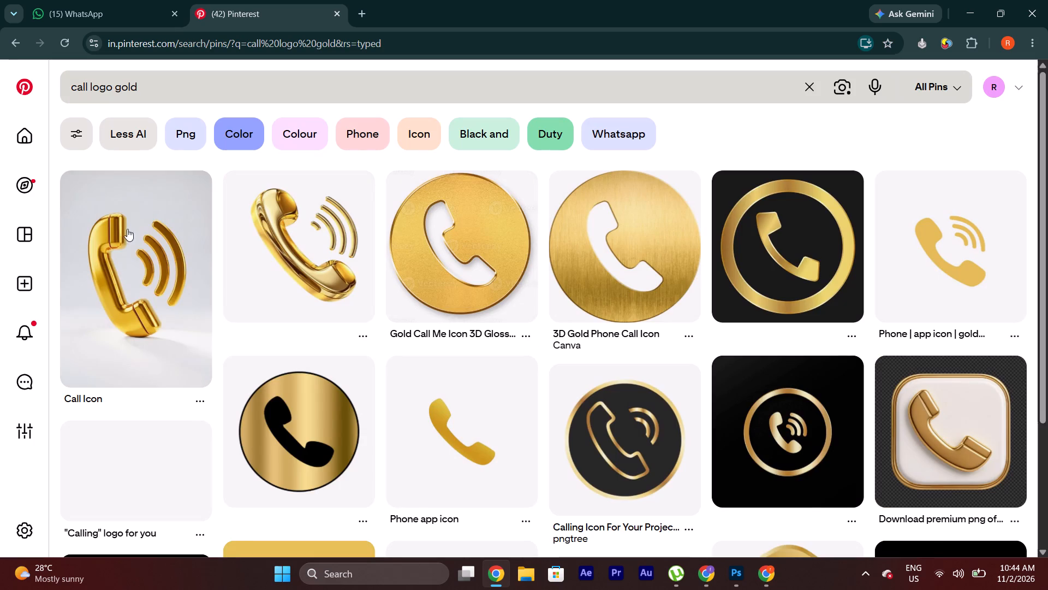
# Open the pin of the gold handset inside a thick gold ring on a dark background and copy its image.
pyautogui.rightClick(132, 276)
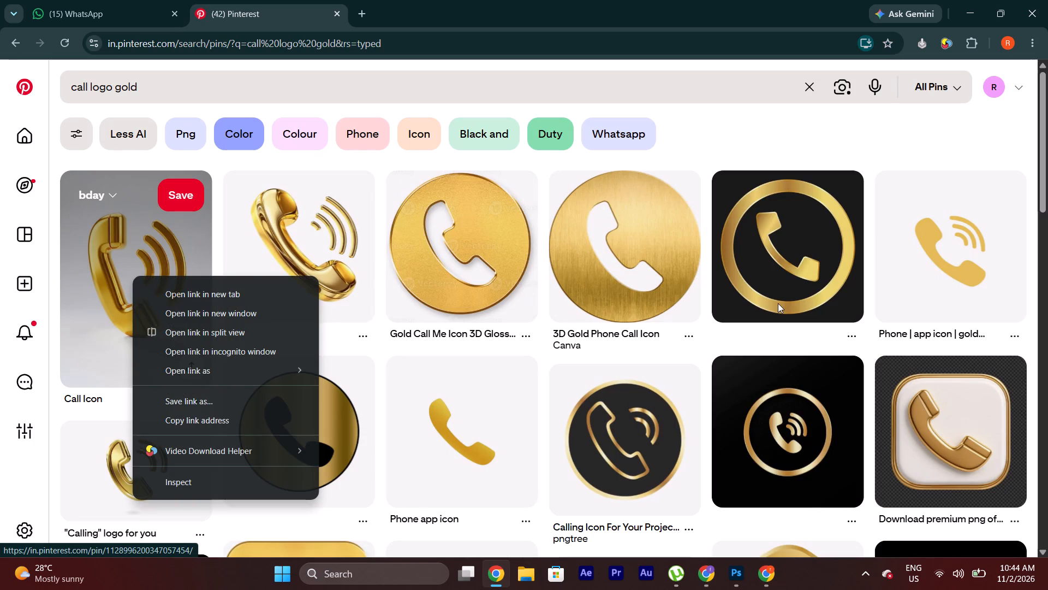
pyautogui.click(780, 302)
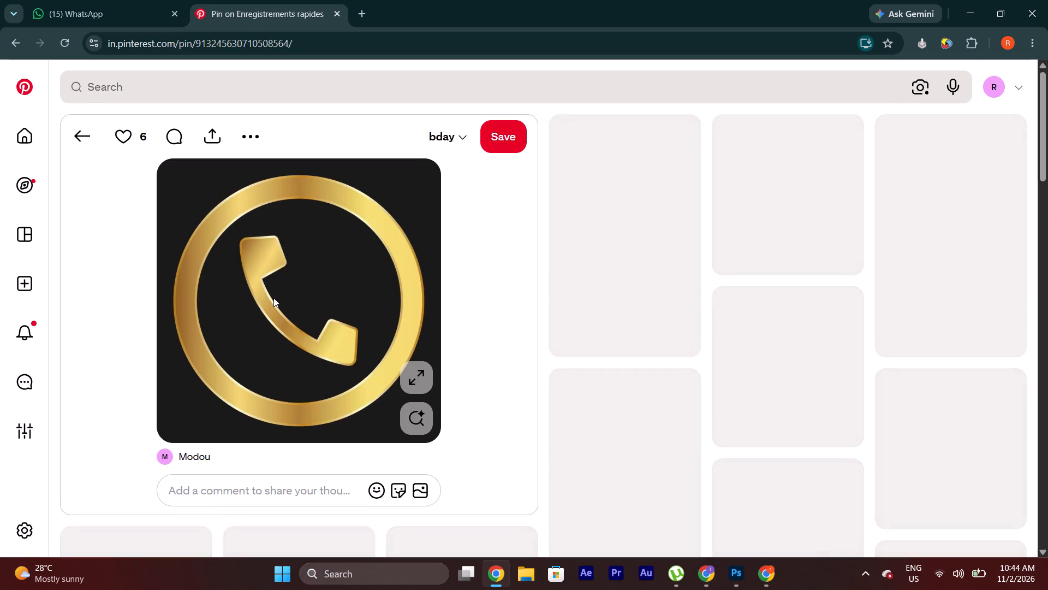
pyautogui.click(315, 304)
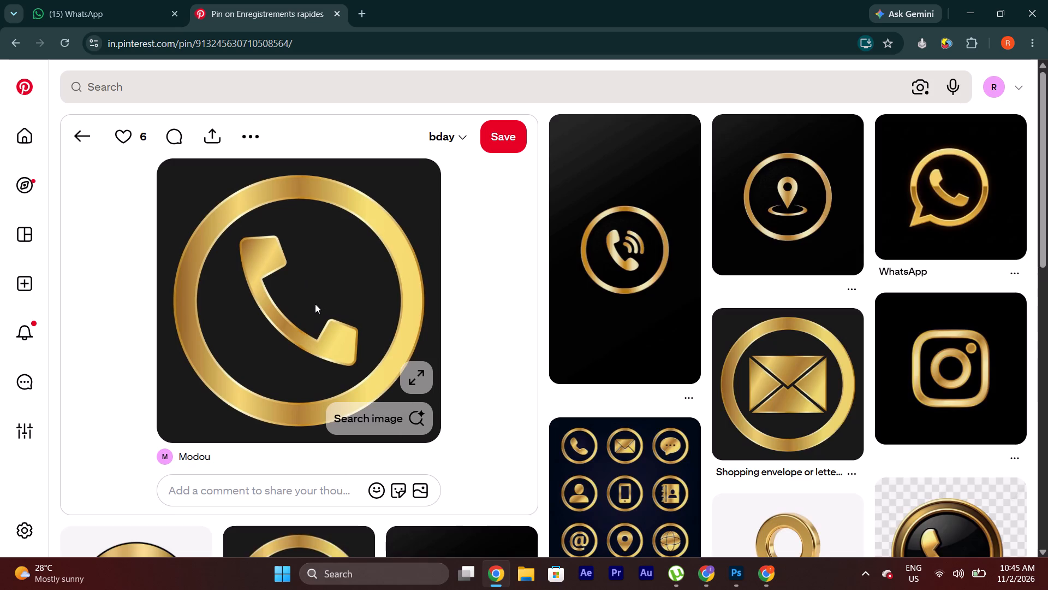
pyautogui.click(316, 298)
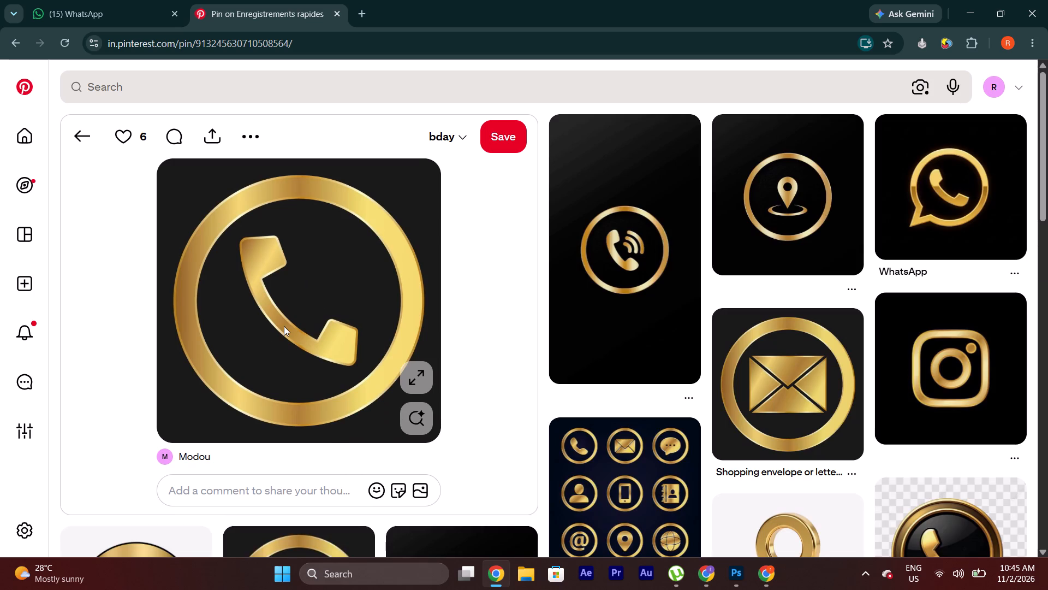
pyautogui.click(287, 321)
pyautogui.click(327, 293)
pyautogui.click(253, 140)
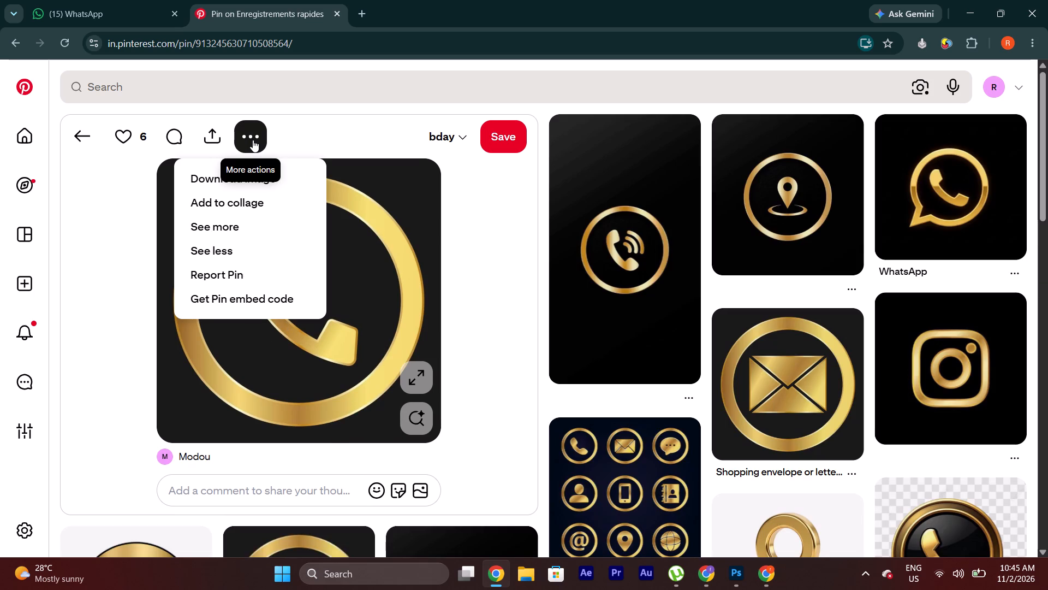
pyautogui.click(368, 298)
pyautogui.rightClick(368, 298)
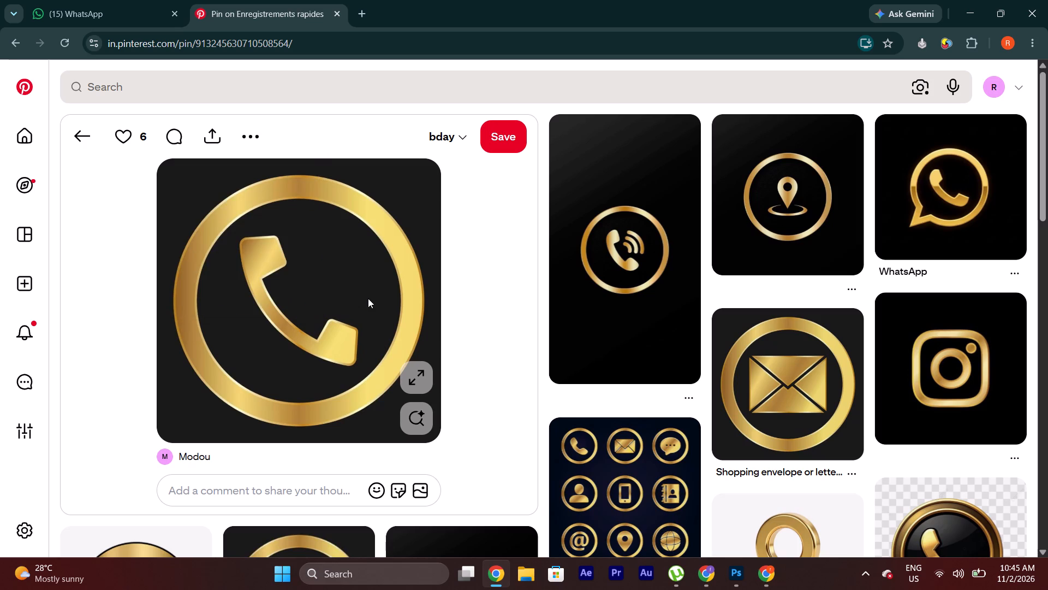
pyautogui.click(448, 359)
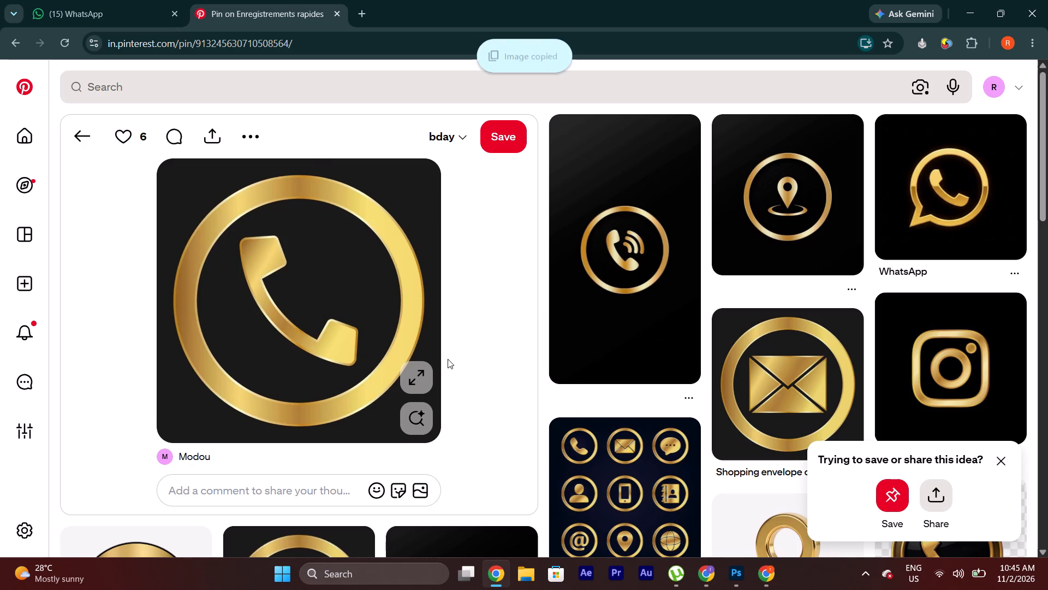
# Switch to Photoshop, paste the gold call icon into the poster and scale it down to about 62 px square.
pyautogui.click(728, 578)
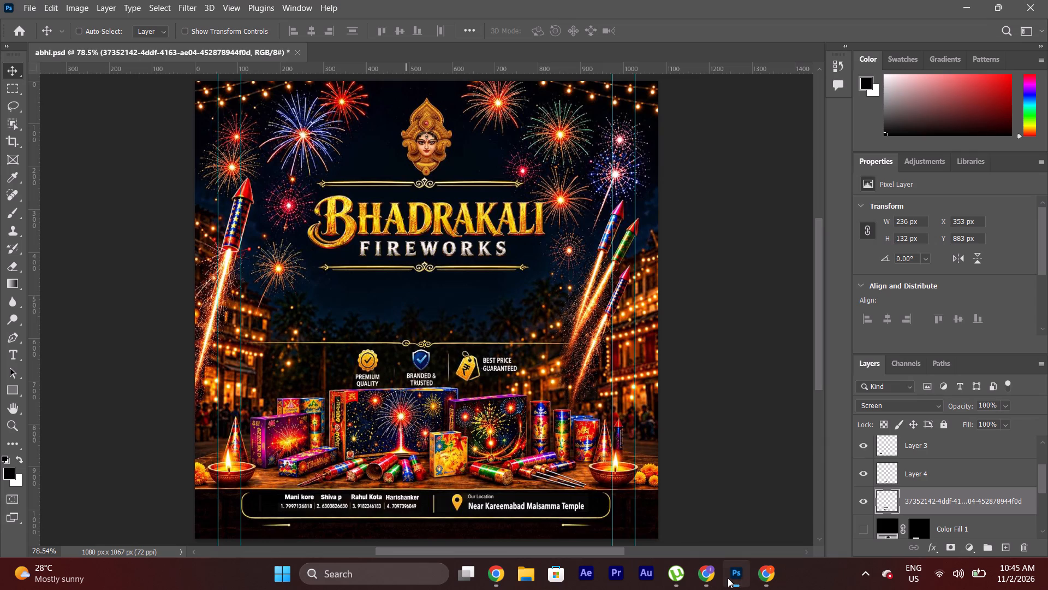
pyautogui.hotkey('ctrl', 'v')
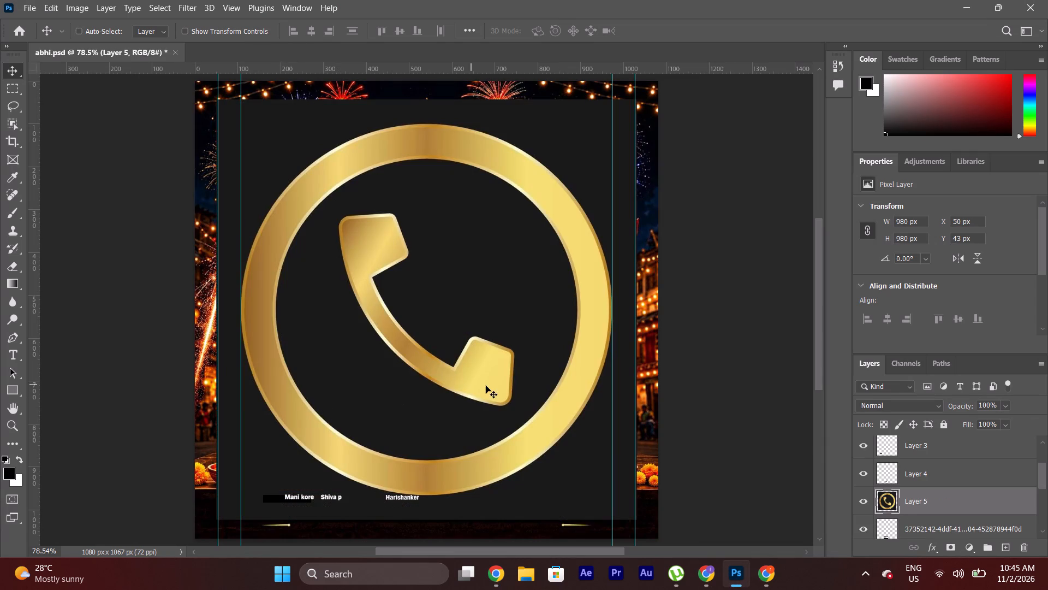
pyautogui.hotkey('ctrl', 't')
pyautogui.moveTo(559, 365); pyautogui.dragTo(597, 430)
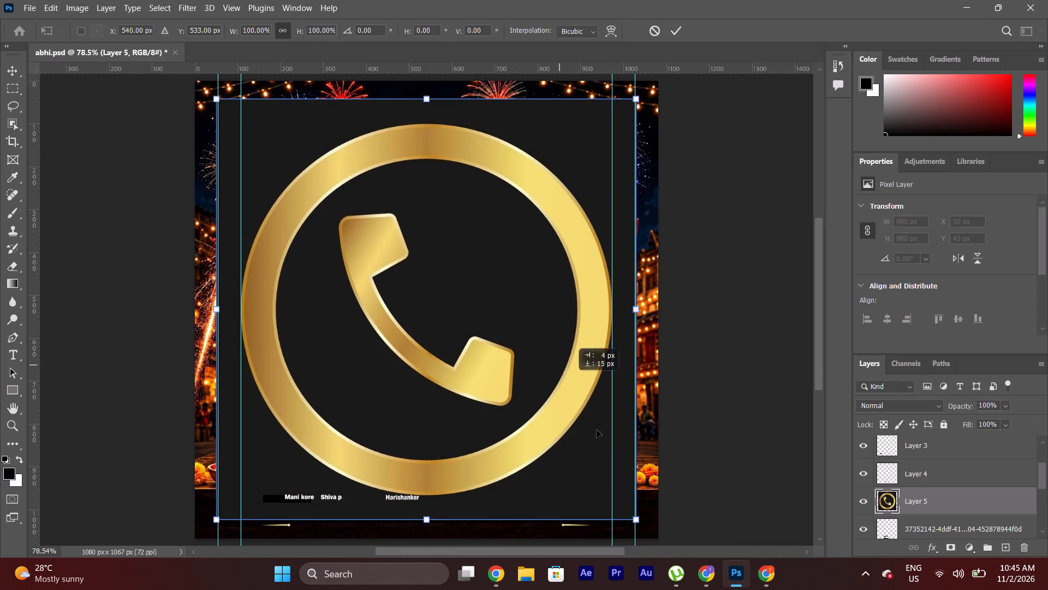
pyautogui.moveTo(597, 430); pyautogui.dragTo(635, 520)
pyautogui.moveTo(435, 370); pyautogui.dragTo(337, 283)
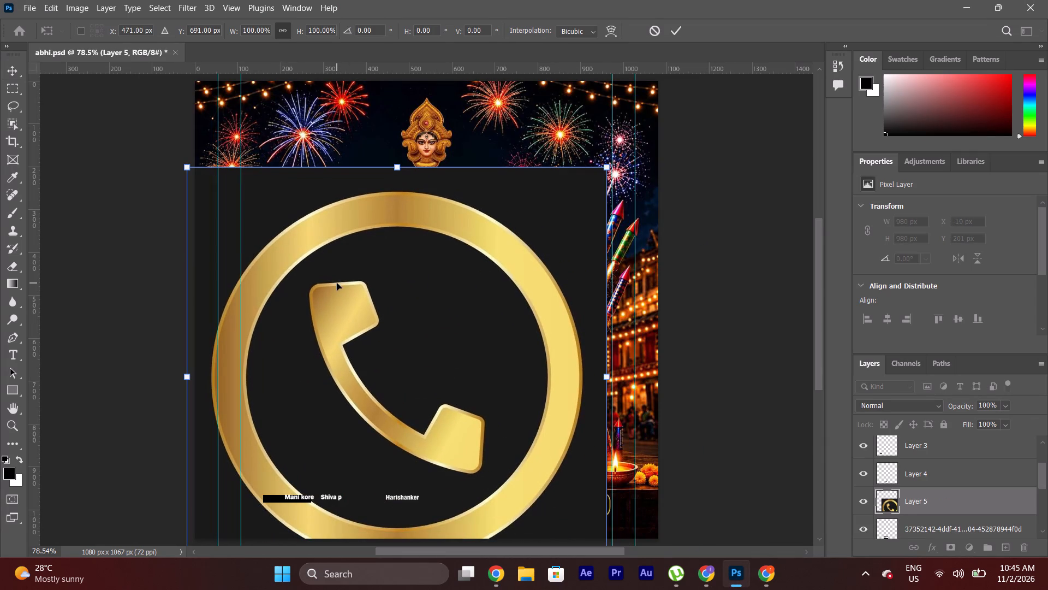
pyautogui.moveTo(479, 399); pyautogui.dragTo(469, 331)
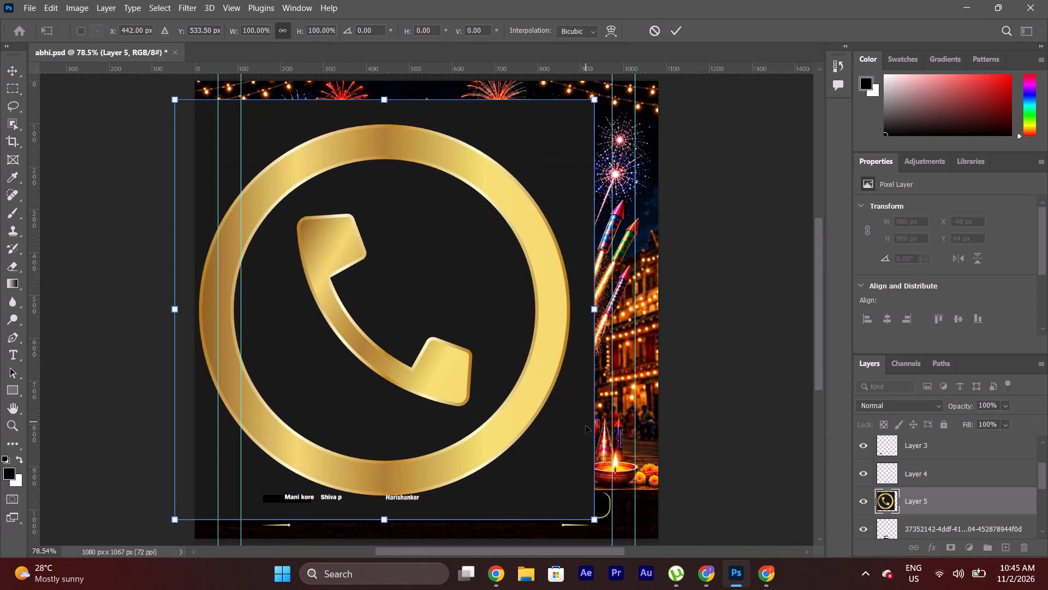
pyautogui.moveTo(597, 518); pyautogui.dragTo(414, 385)
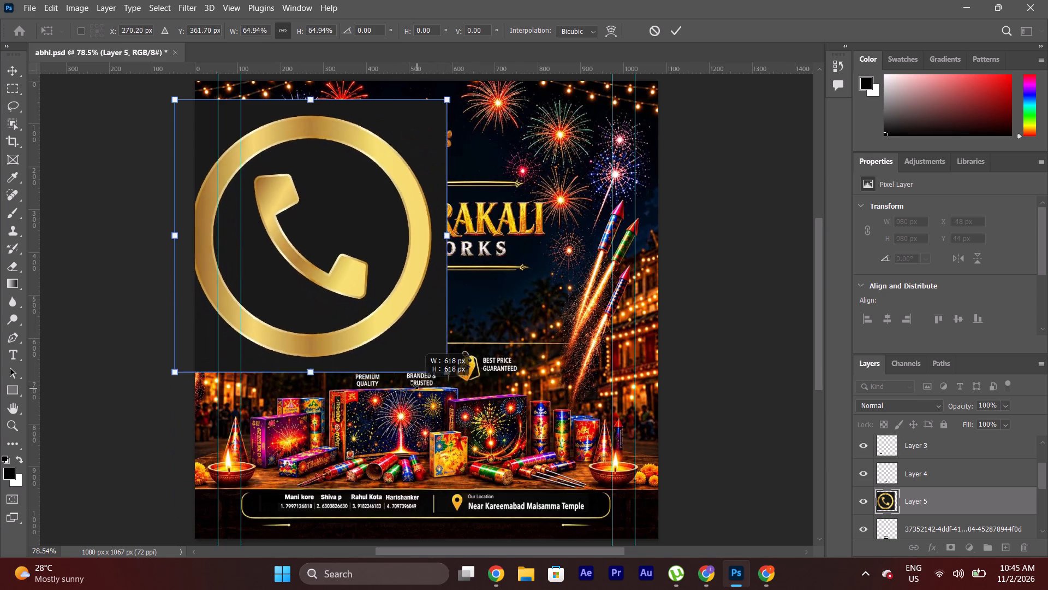
pyautogui.moveTo(414, 385); pyautogui.dragTo(293, 155)
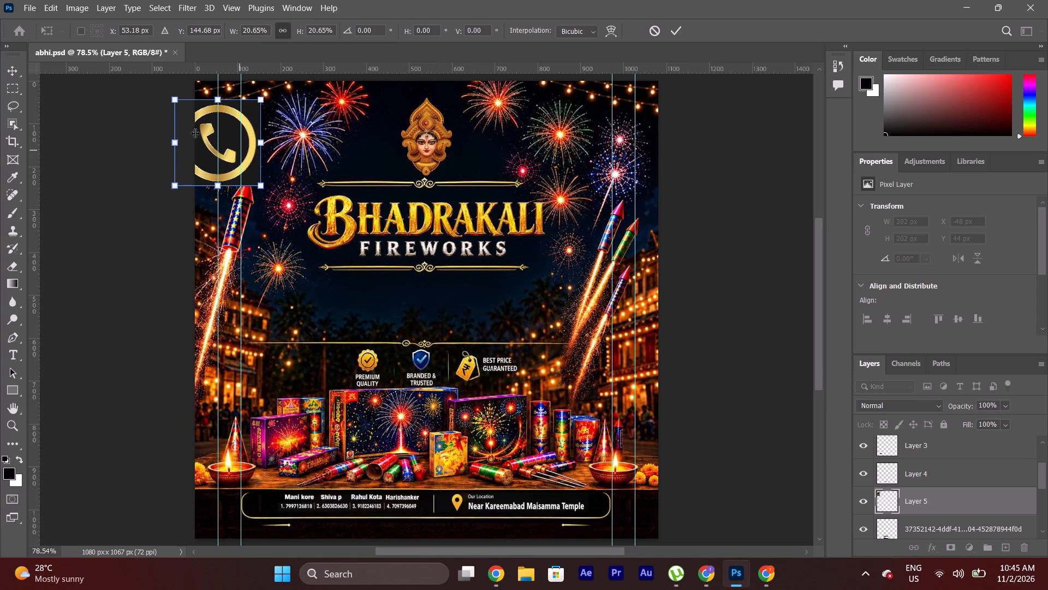
pyautogui.moveTo(212, 146); pyautogui.dragTo(319, 272)
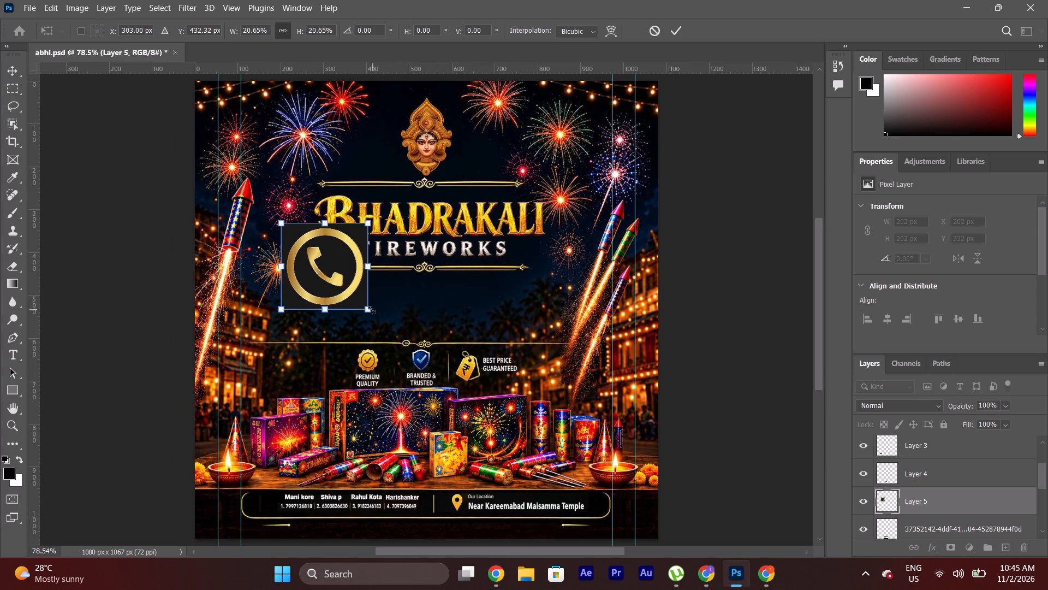
pyautogui.moveTo(371, 310); pyautogui.dragTo(325, 265)
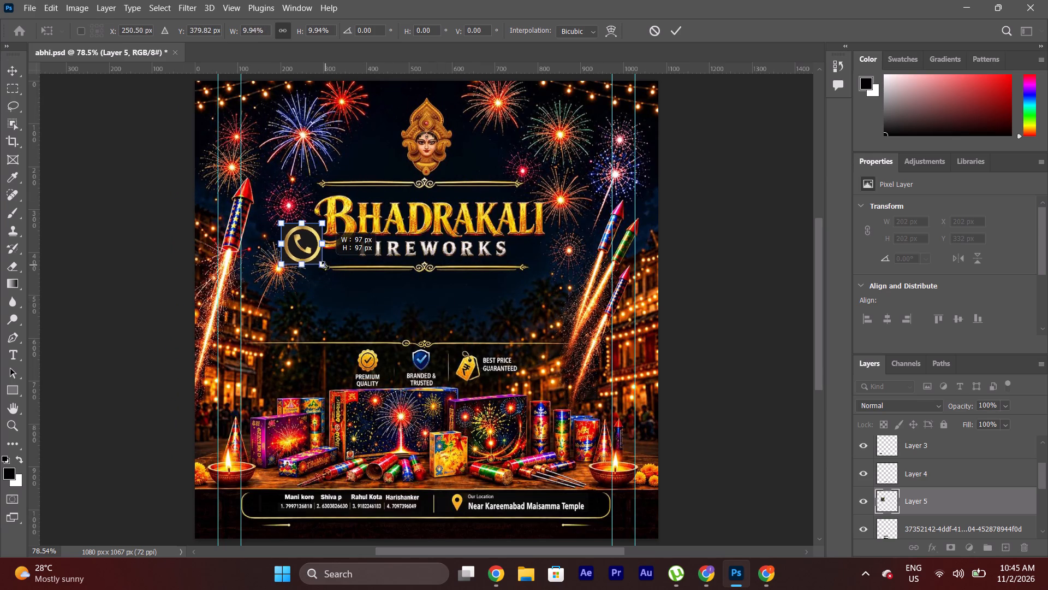
pyautogui.moveTo(325, 265); pyautogui.dragTo(311, 250)
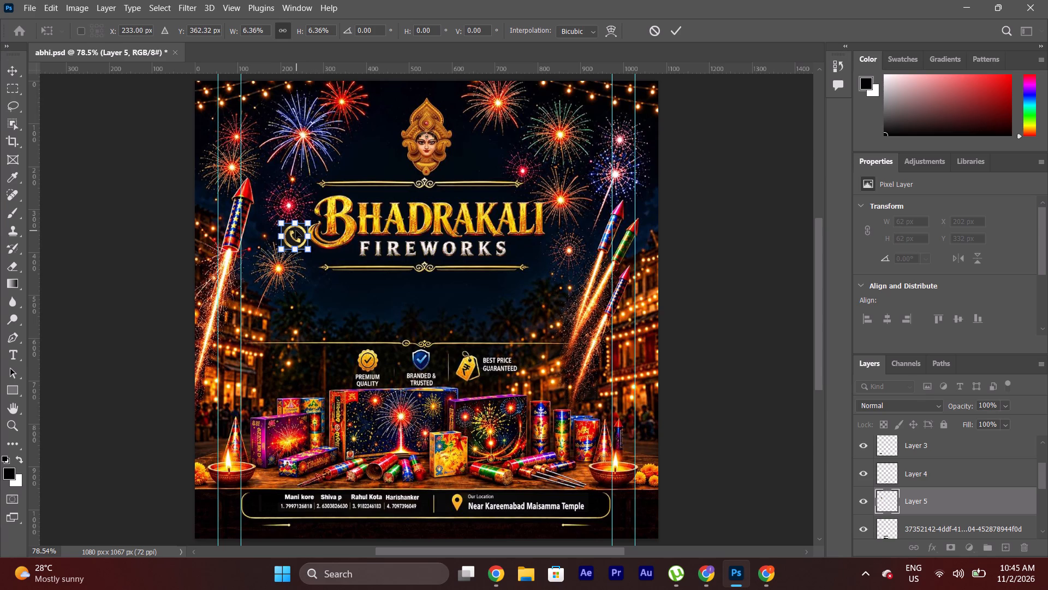
# Place the call icon in the contact box before number 1, reduced to about 37 px square at X 150 px, Y 971 px.
pyautogui.moveTo(295, 233); pyautogui.dragTo(261, 468)
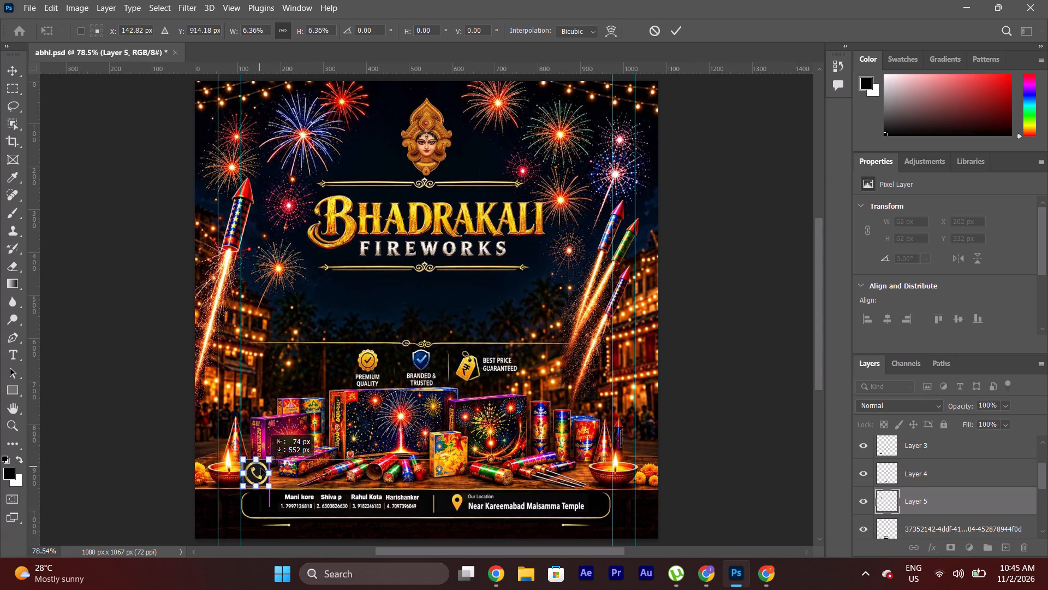
pyautogui.moveTo(261, 468); pyautogui.dragTo(265, 493)
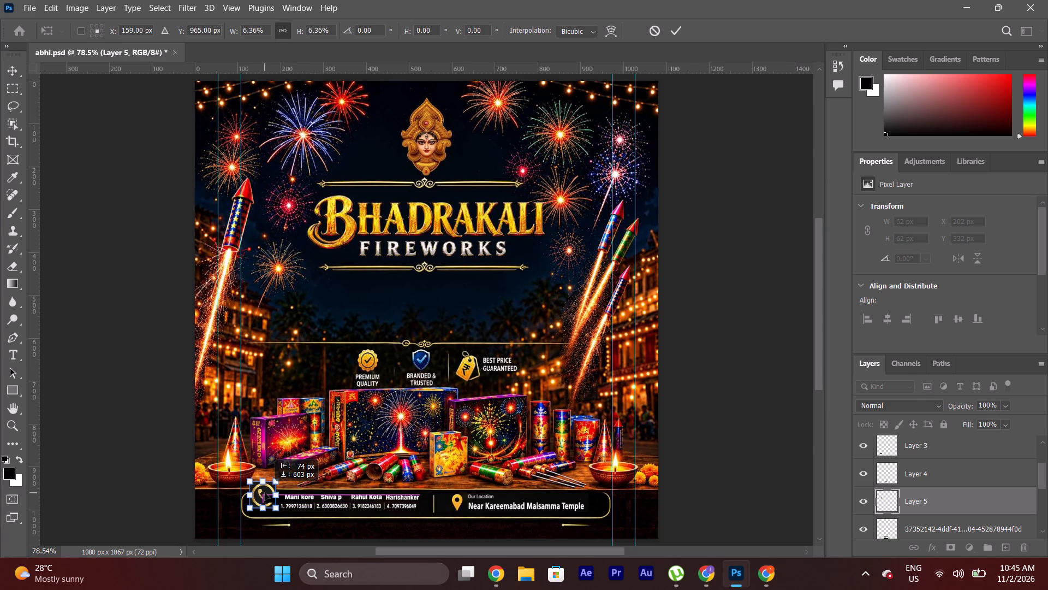
pyautogui.moveTo(265, 493); pyautogui.dragTo(263, 497)
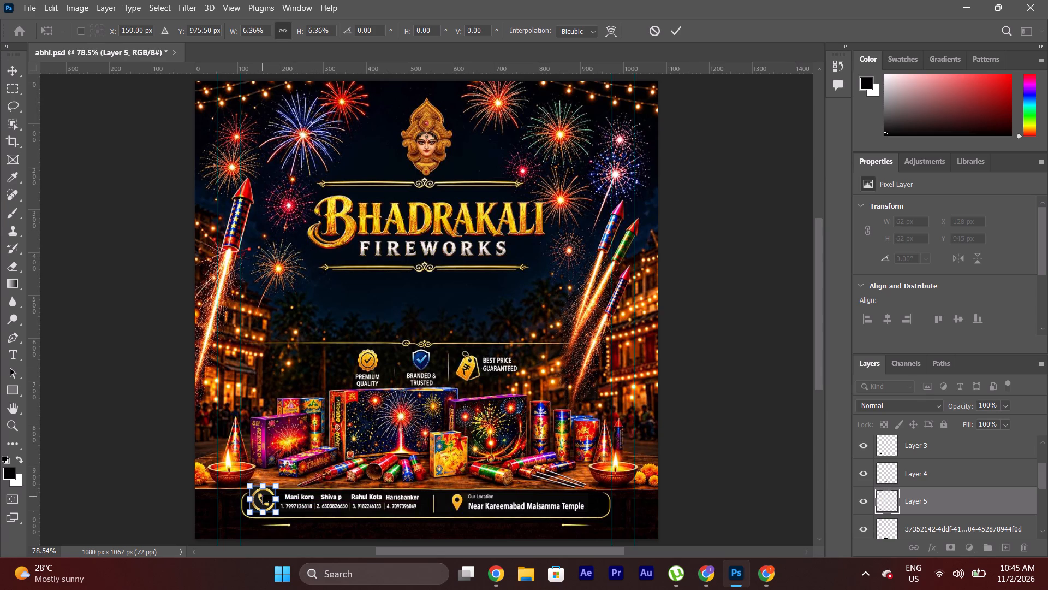
pyautogui.keyDown('alt'); pyautogui.scroll(2, 289, 499); pyautogui.keyUp('alt')
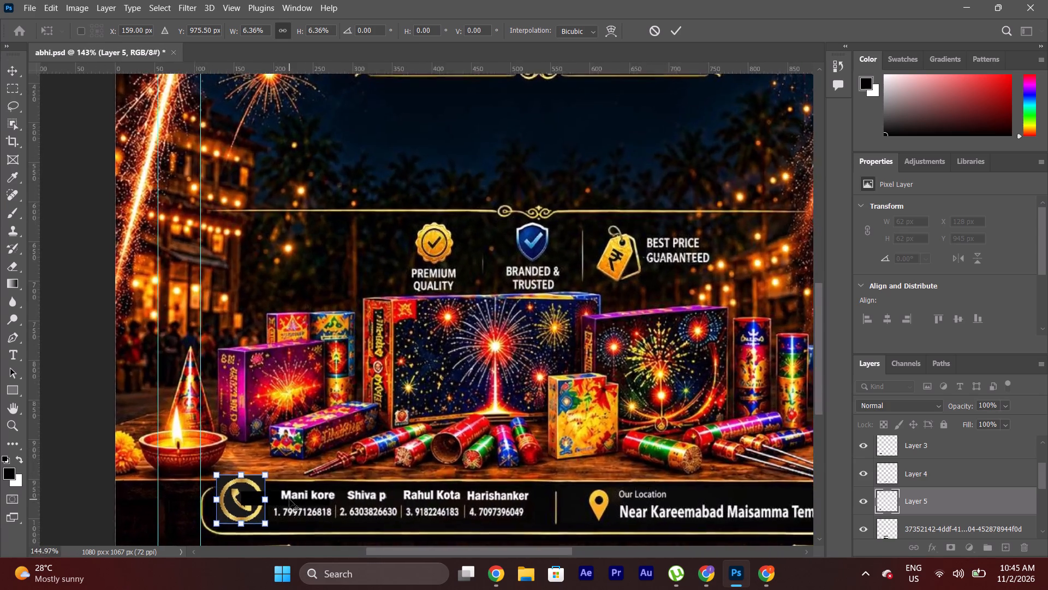
pyautogui.keyDown('alt'); pyautogui.hscroll(-3, 289, 499); pyautogui.keyUp('alt')
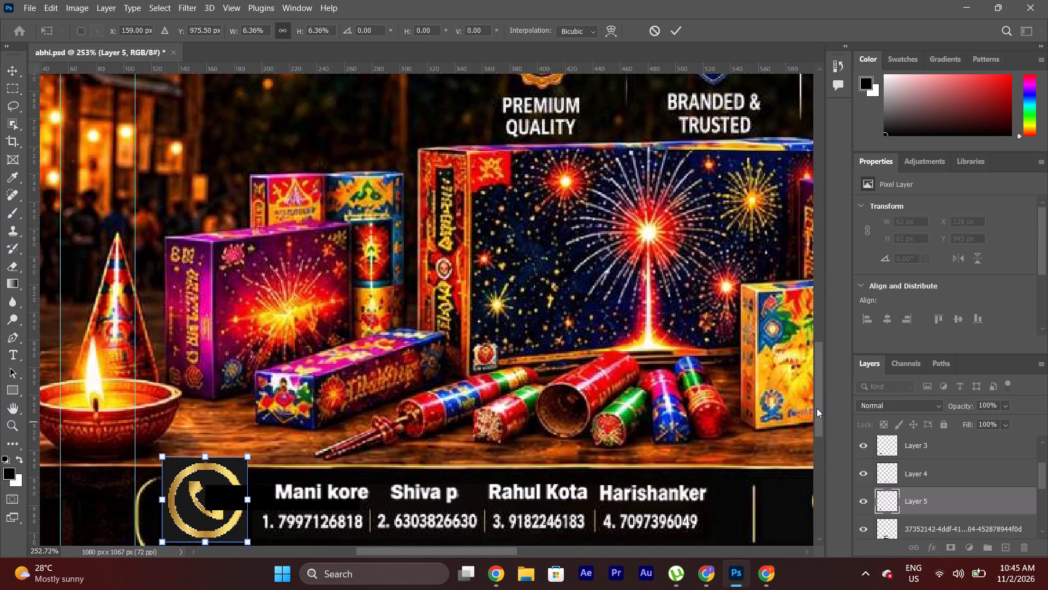
pyautogui.moveTo(817, 408); pyautogui.dragTo(823, 440)
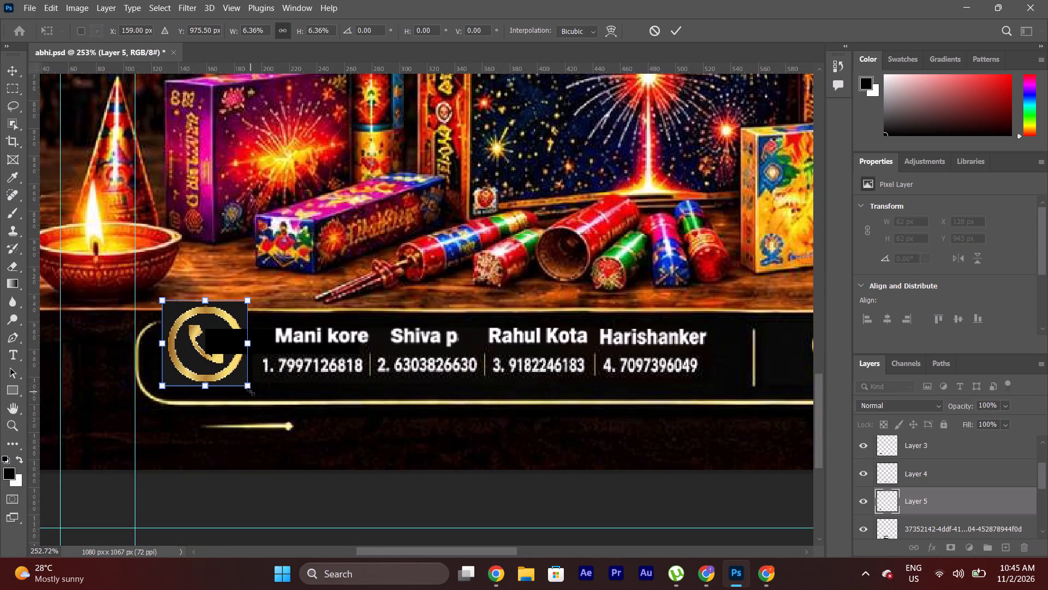
pyautogui.keyDown('alt'); pyautogui.moveTo(249, 386); pyautogui.dragTo(224, 376); pyautogui.keyUp('alt')
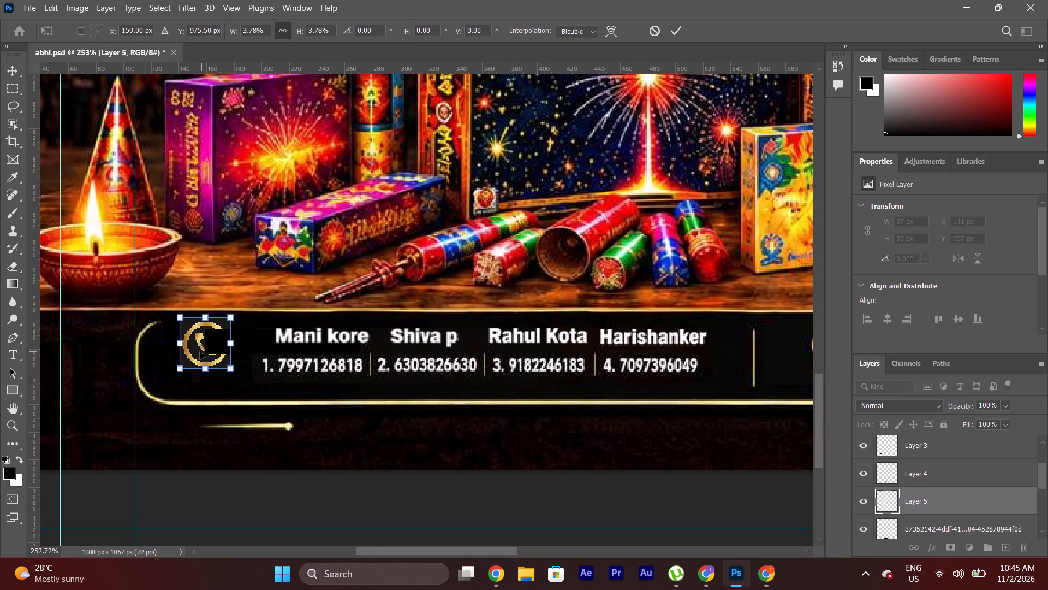
pyautogui.moveTo(200, 352); pyautogui.dragTo(212, 367)
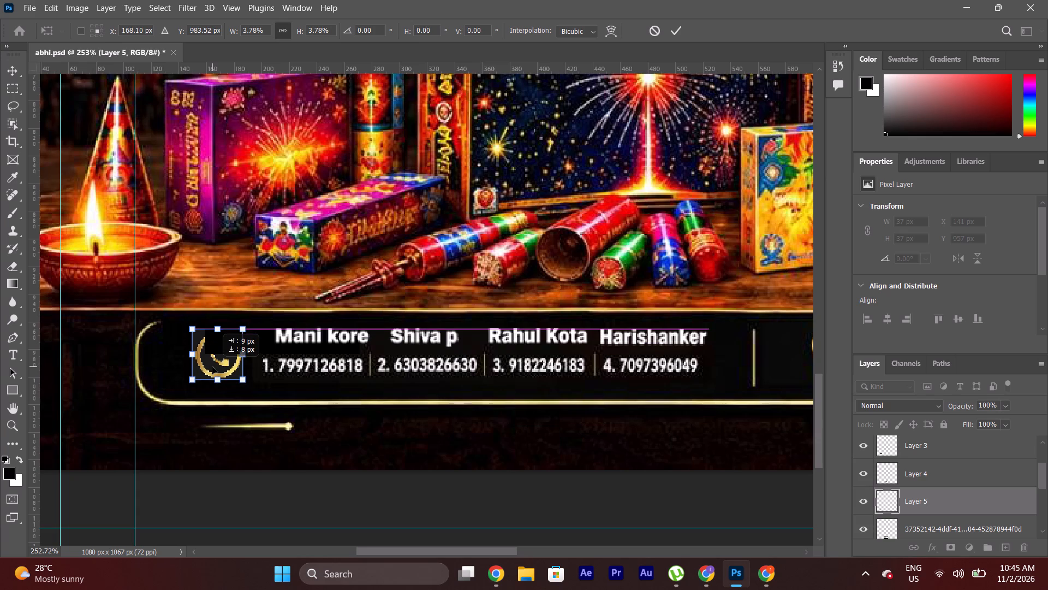
pyautogui.moveTo(212, 367); pyautogui.dragTo(212, 368)
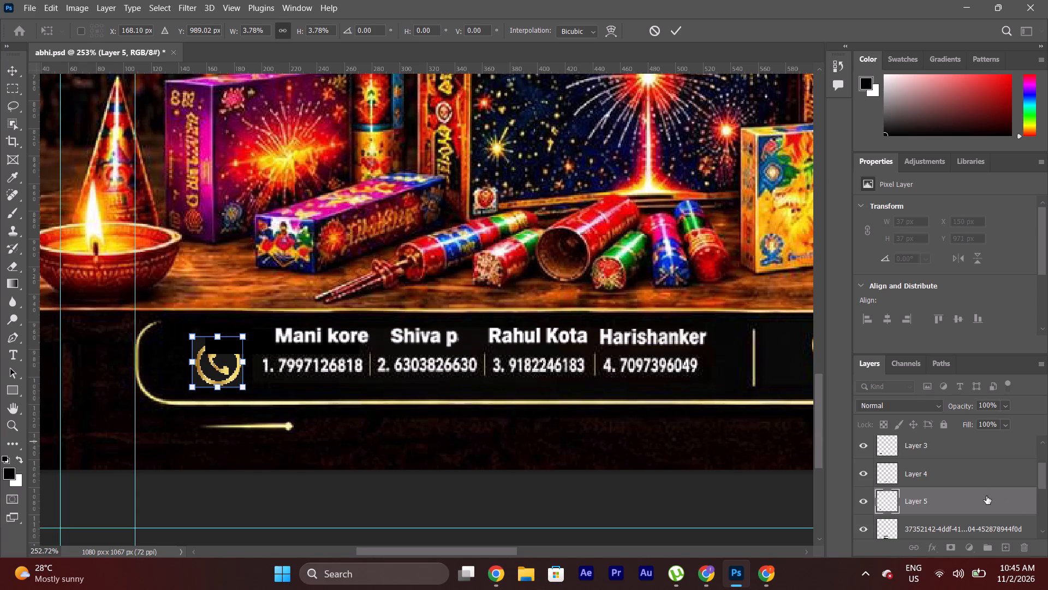
# Move the call icon's Layer 5 to the top of the layer stack, above Layer 1.
pyautogui.moveTo(985, 496); pyautogui.dragTo(942, 423)
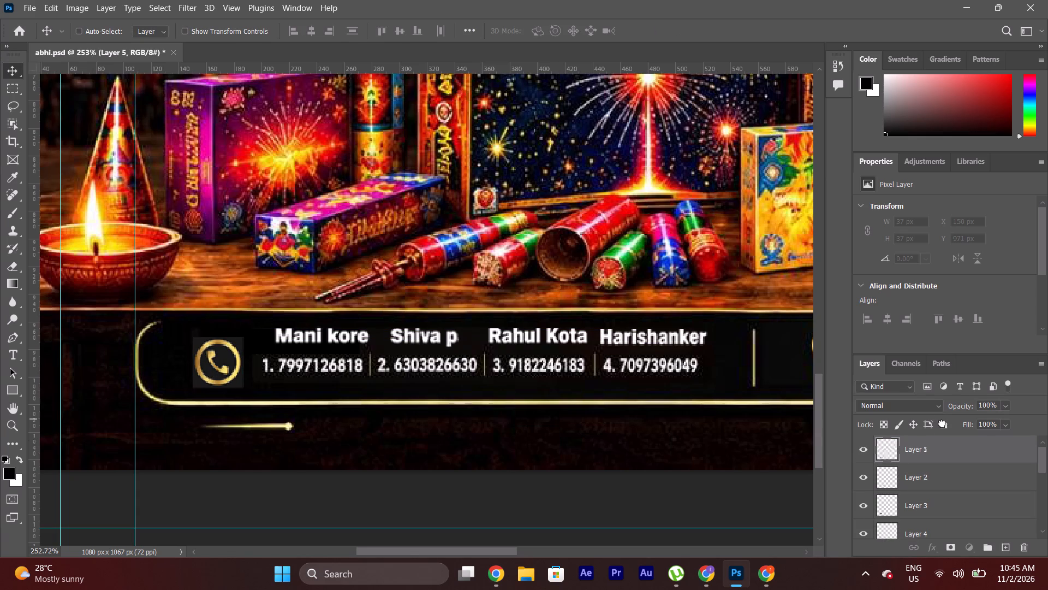
pyautogui.moveTo(942, 423); pyautogui.dragTo(936, 441)
# Set the blend mode of the call icon's layer to Screen.
pyautogui.click(904, 403)
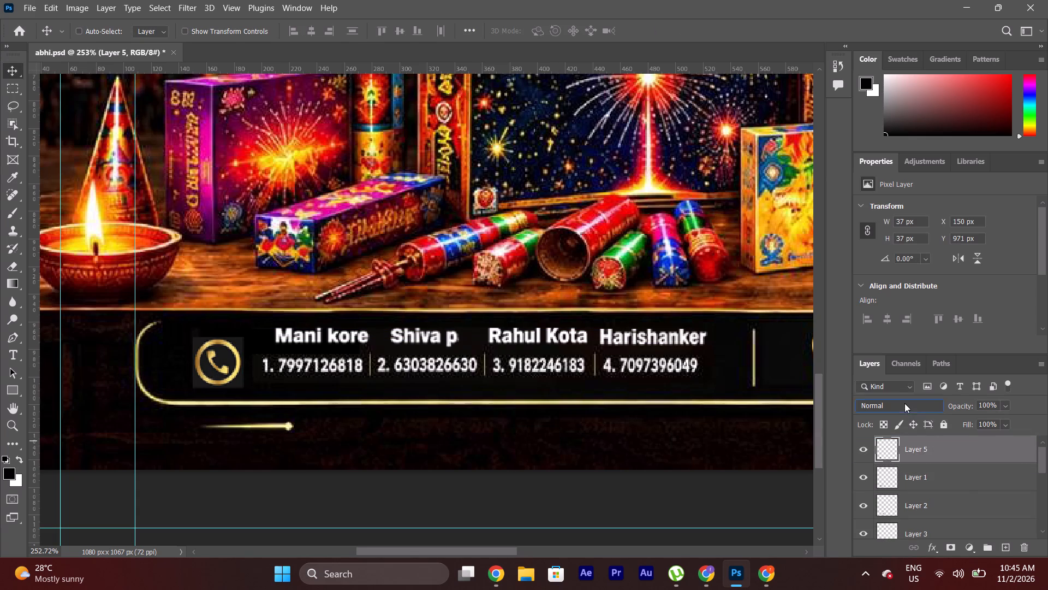
pyautogui.click(878, 325)
# Remove the dark background around and inside the call icon's ring on Layer 5 using the Magic Wand at tolerance 32, and clear the selection.
pyautogui.click(12, 120)
pyautogui.rightClick(12, 120)
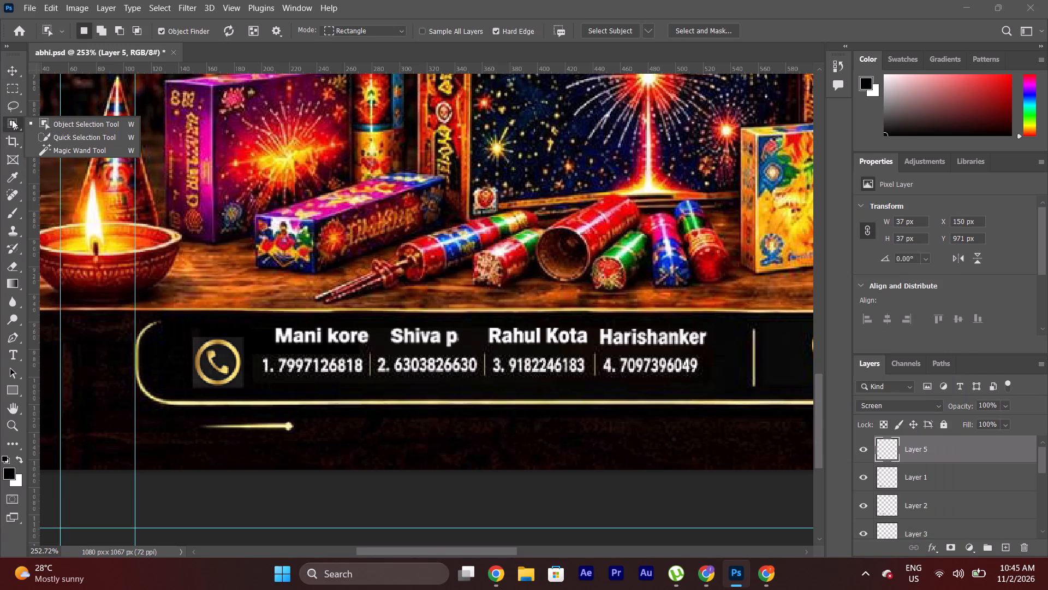
pyautogui.click(69, 153)
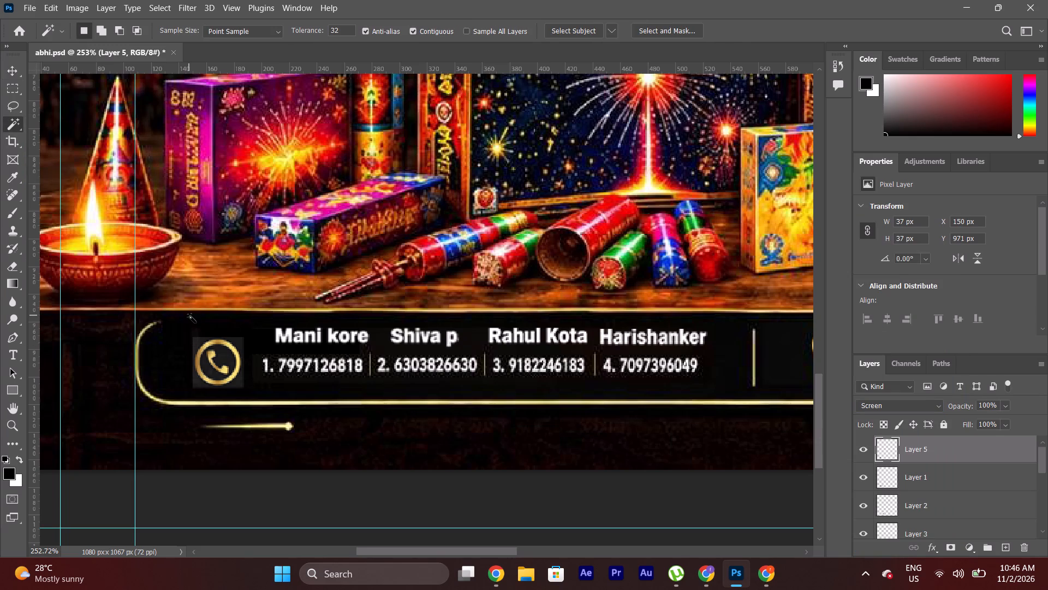
pyautogui.click(237, 343)
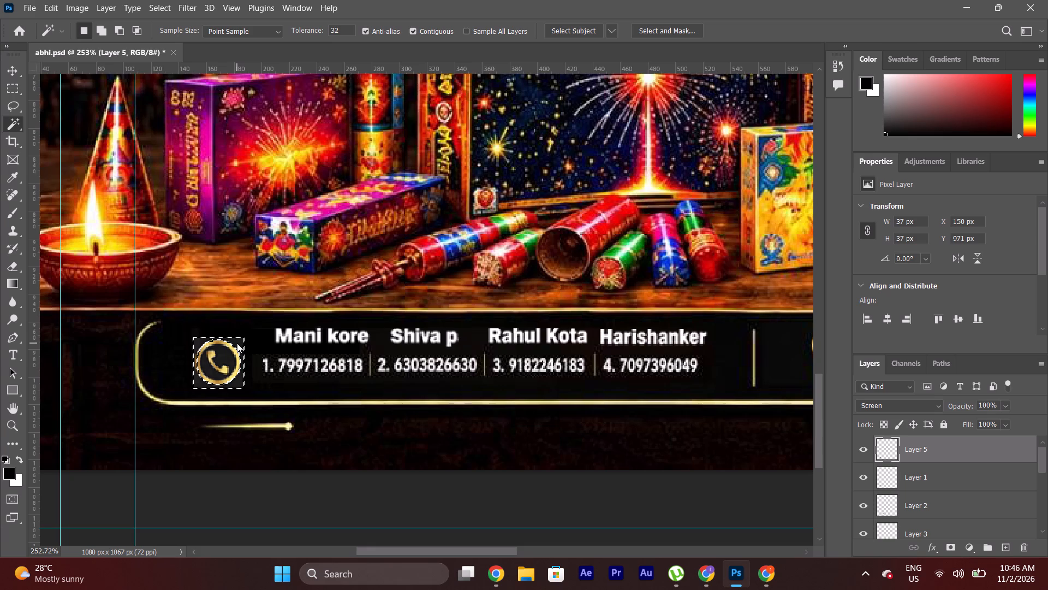
pyautogui.press('Delete')
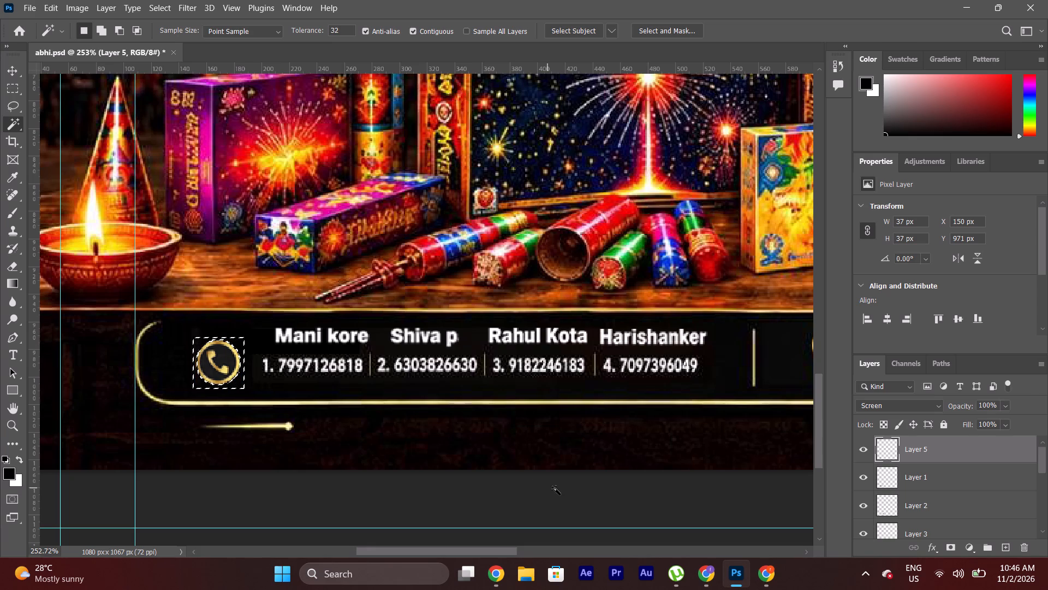
pyautogui.click(229, 350)
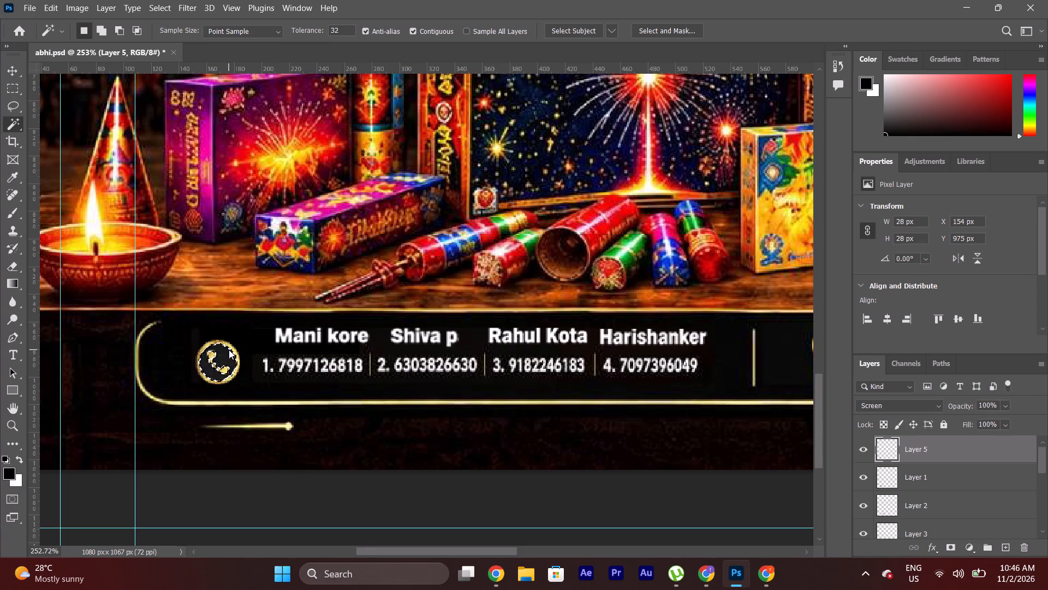
pyautogui.press('Delete')
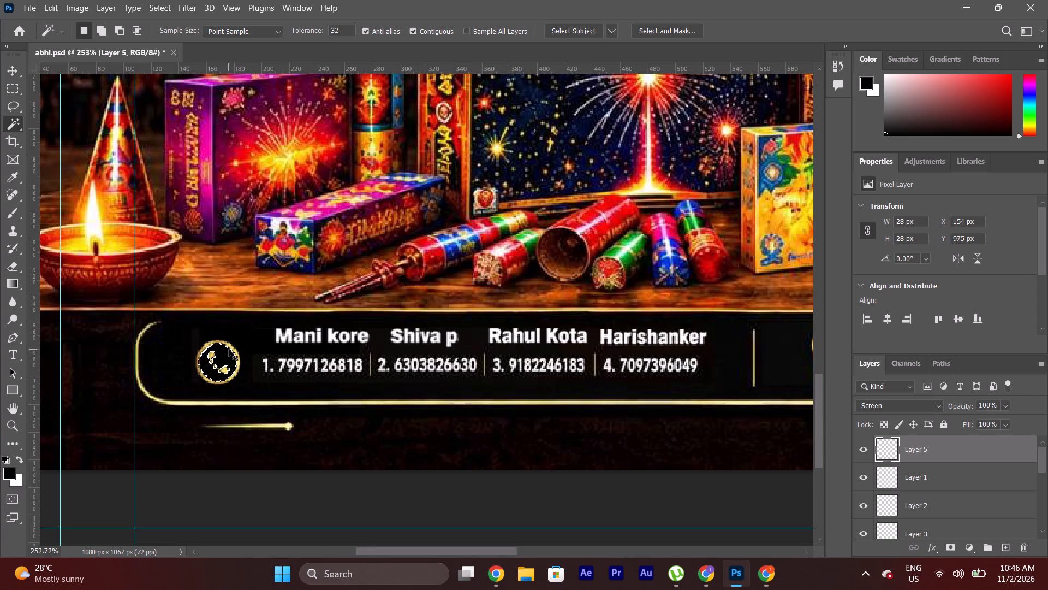
pyautogui.hotkey('ctrl', 'd')
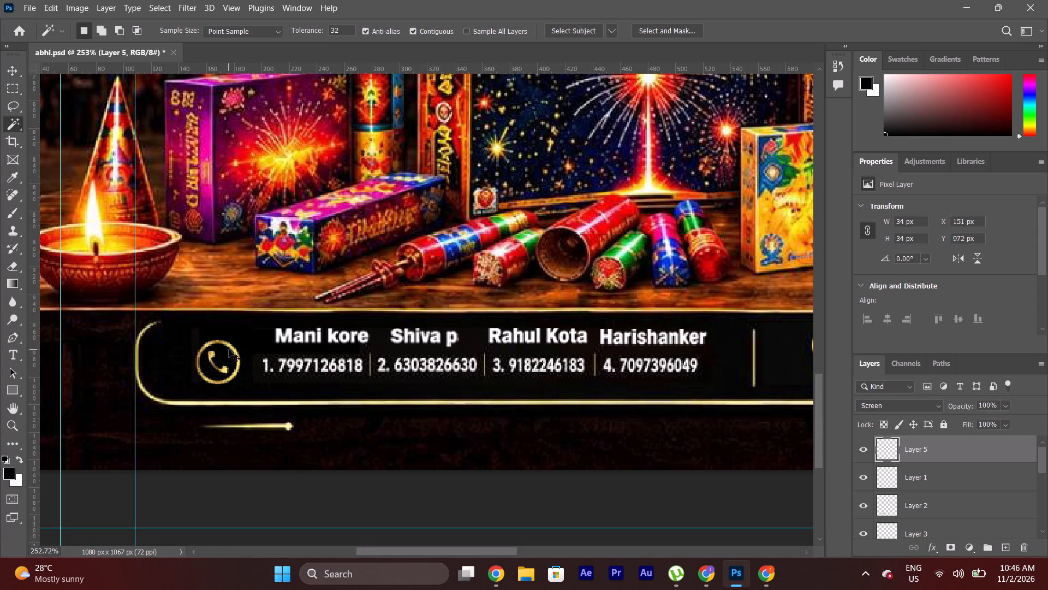
# Show the hidden "Celebrate Safe, Celebrate Bright (1)" layer on the poster.
pyautogui.hotkey('ctrl', '0')
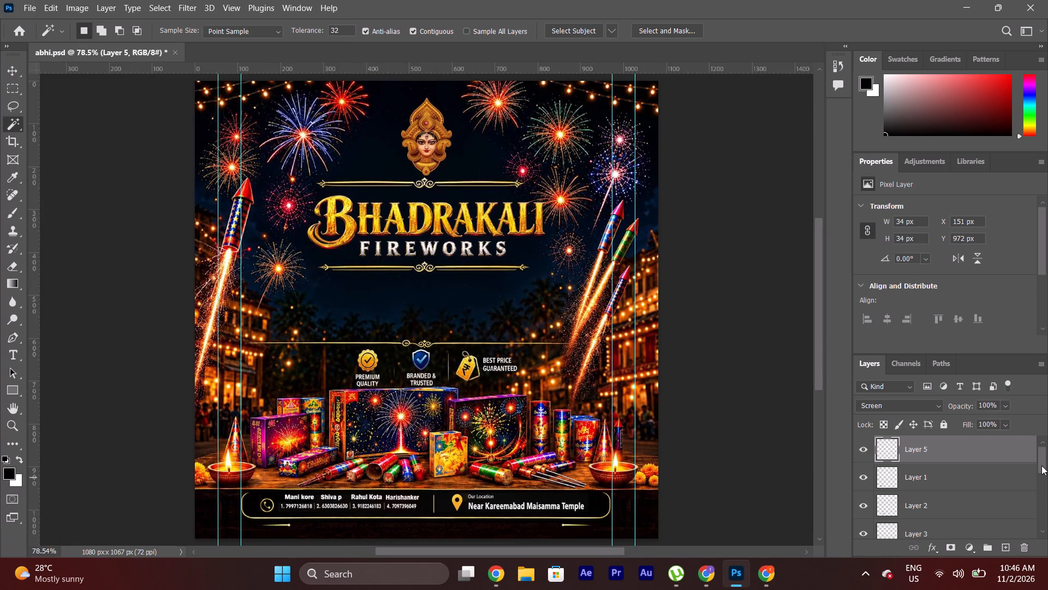
pyautogui.moveTo(1041, 466); pyautogui.dragTo(1043, 511)
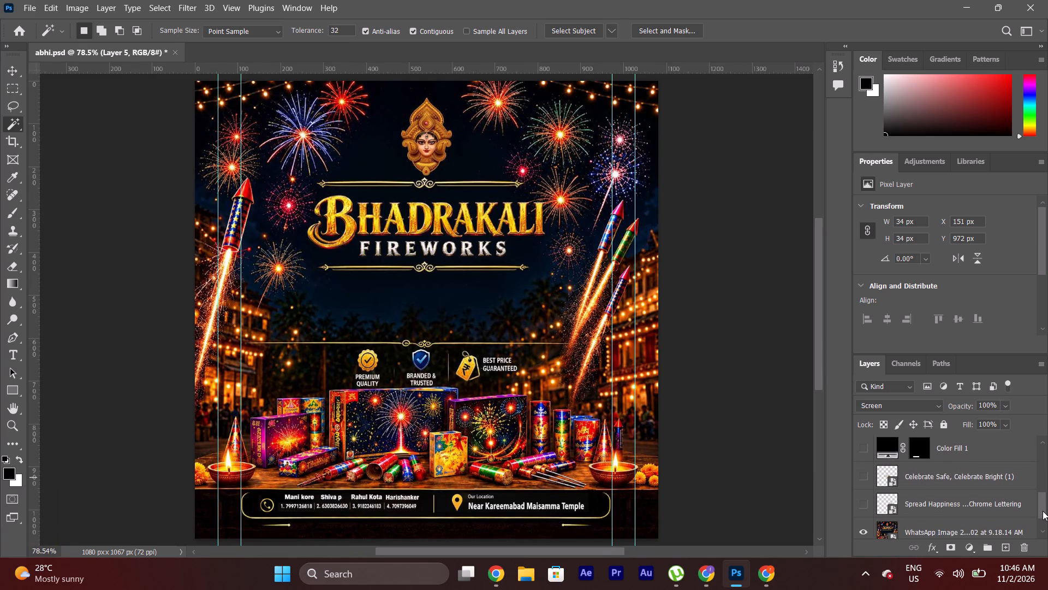
pyautogui.click(868, 476)
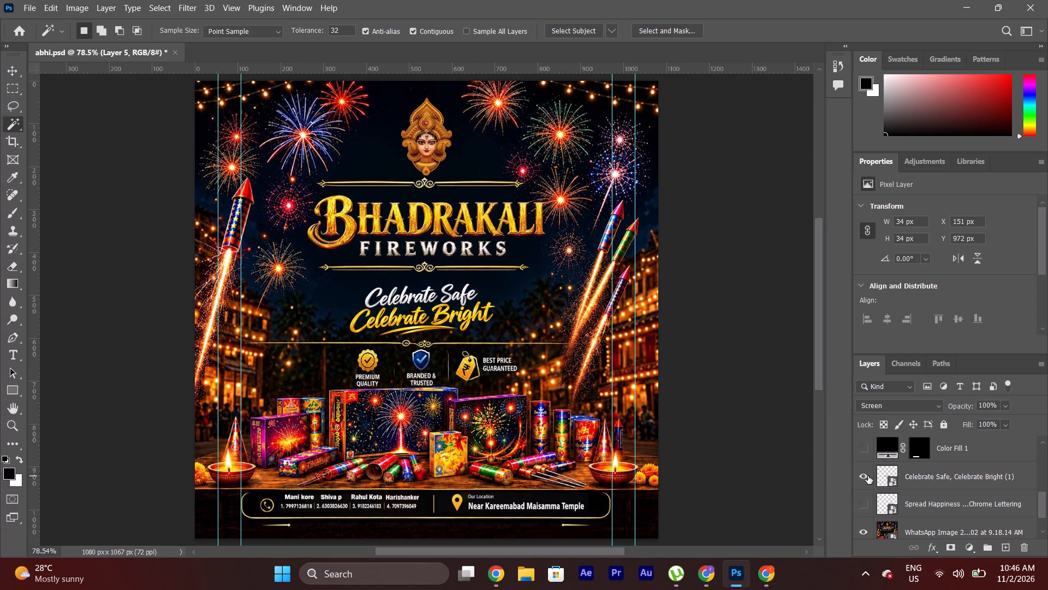
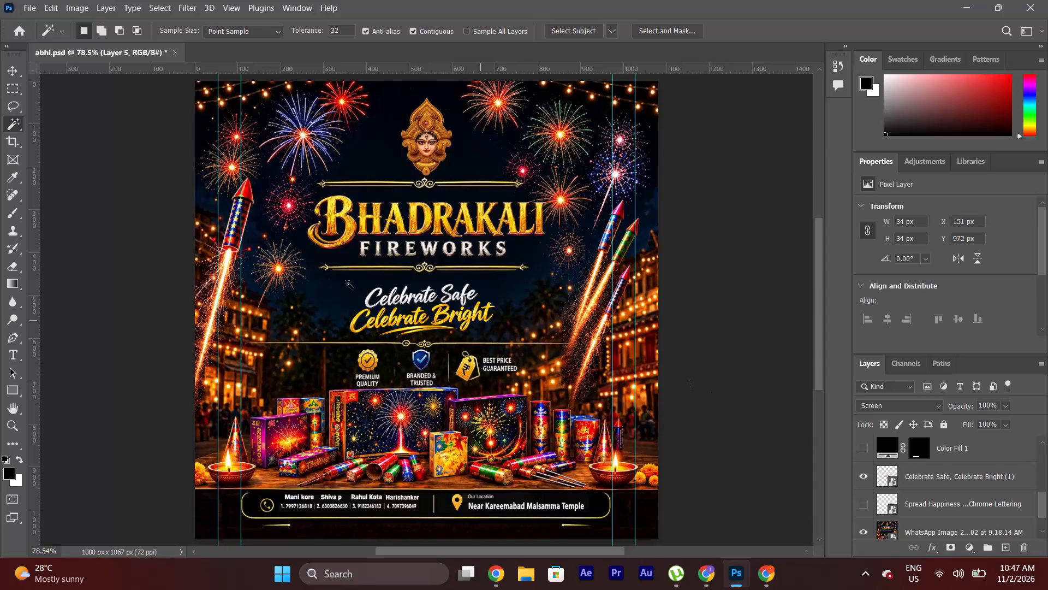
# Export the poster as a PNG named abhi at 1080 x 1067 px and 100% scale into the Downloads folder.
pyautogui.click(28, 9)
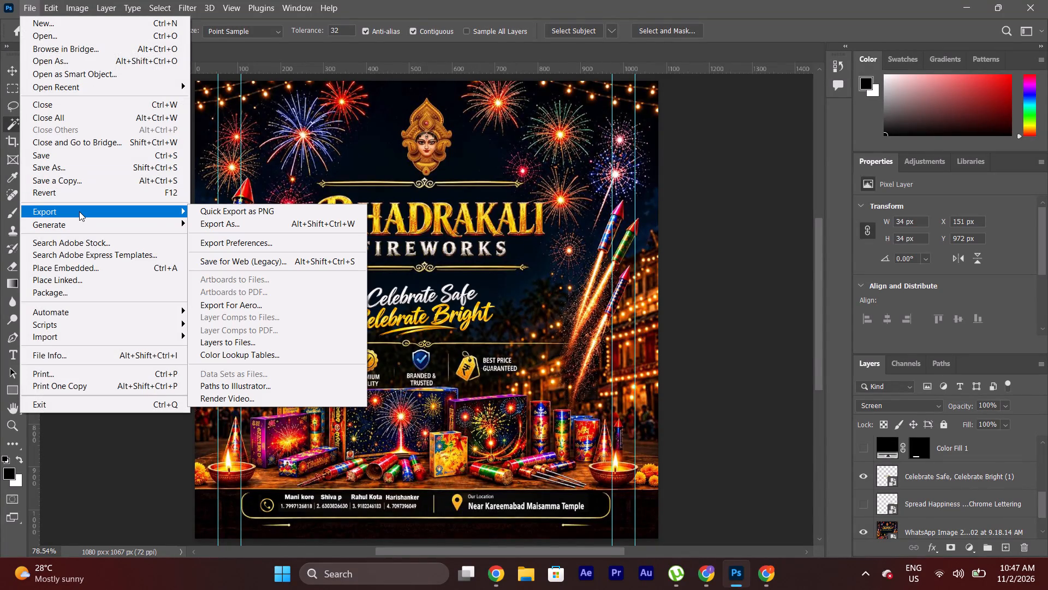
pyautogui.click(218, 227)
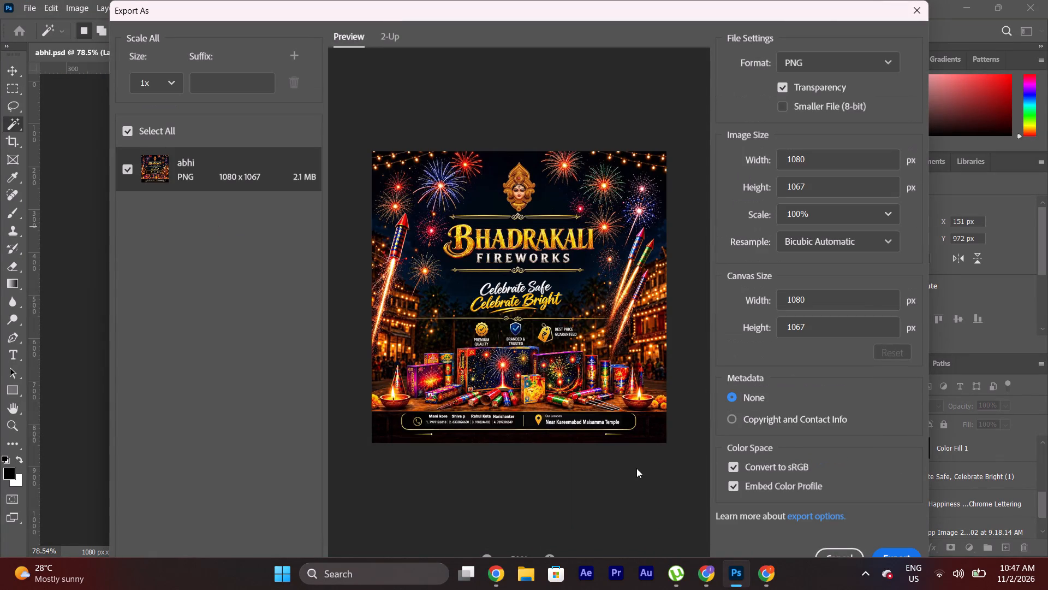
pyautogui.click(890, 552)
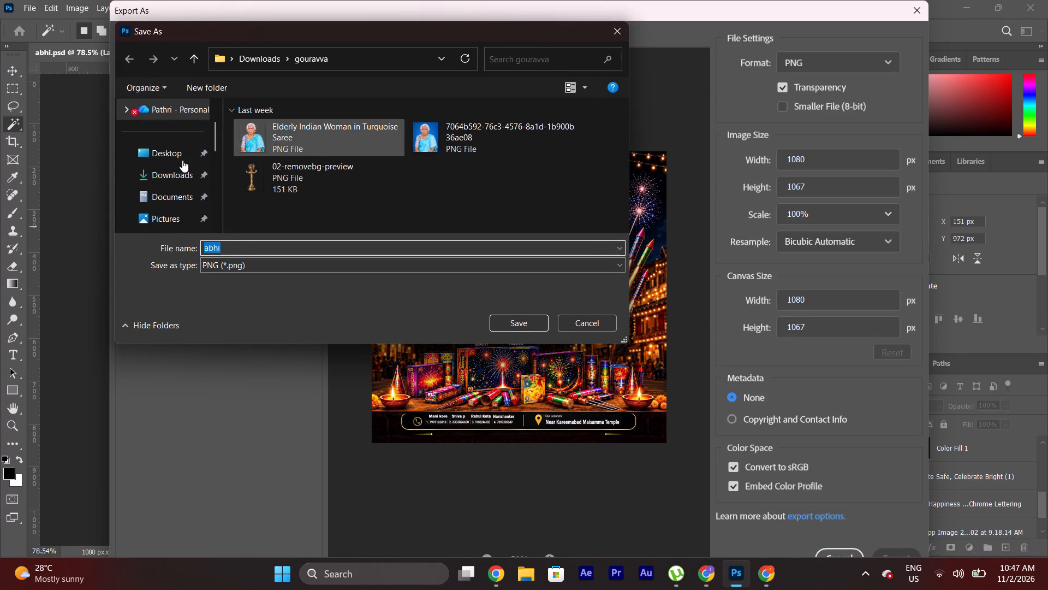
pyautogui.click(169, 170)
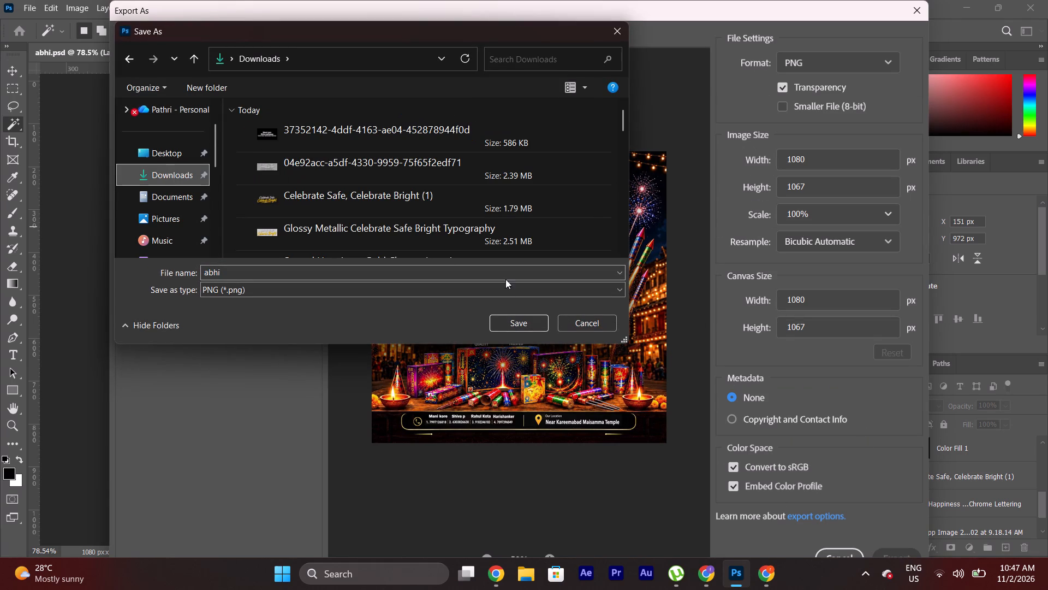
pyautogui.click(517, 322)
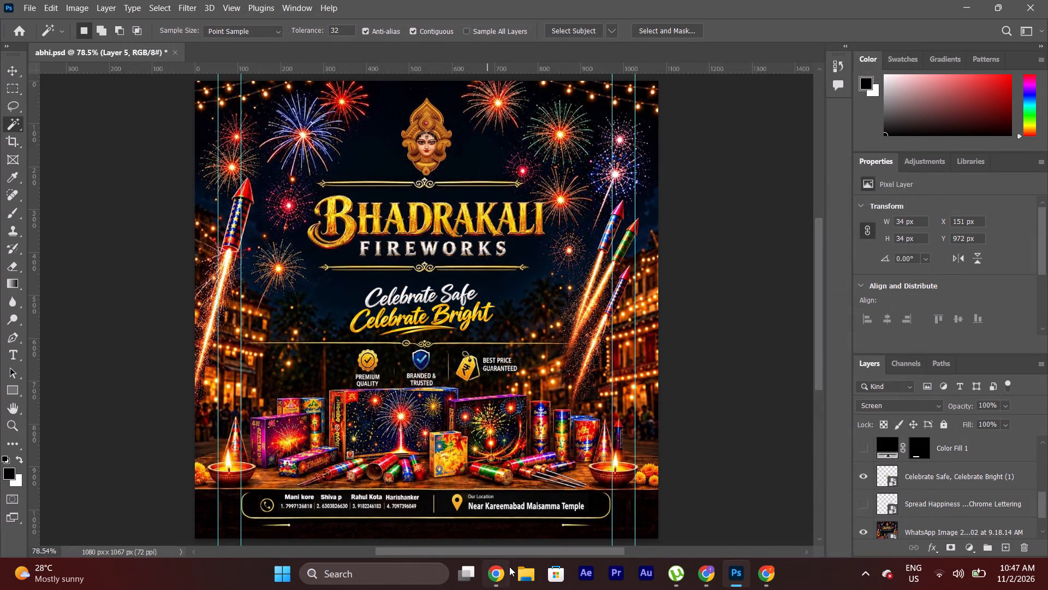
pyautogui.click(511, 568)
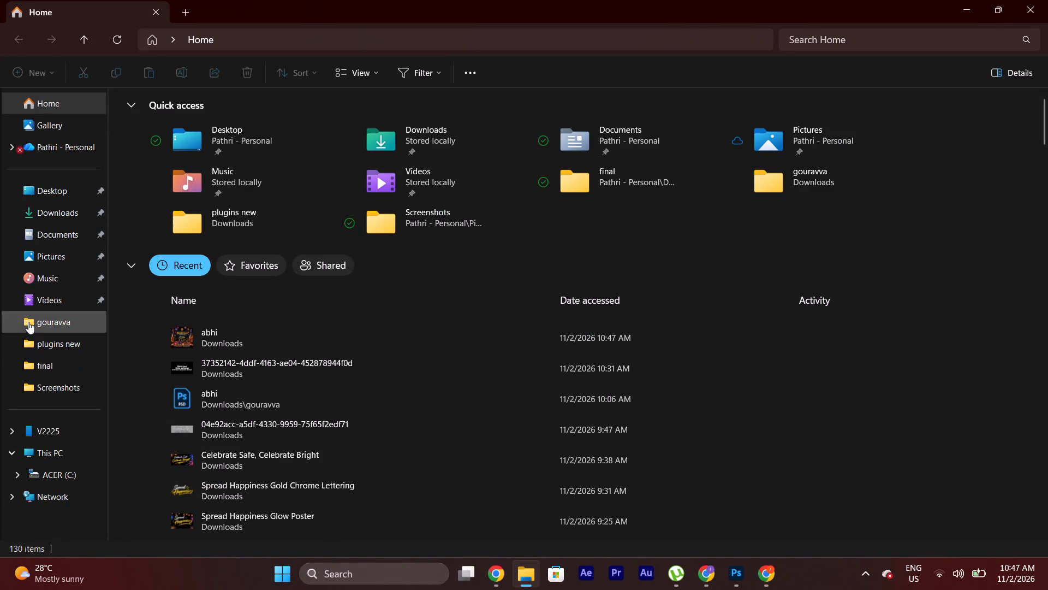
pyautogui.click(52, 214)
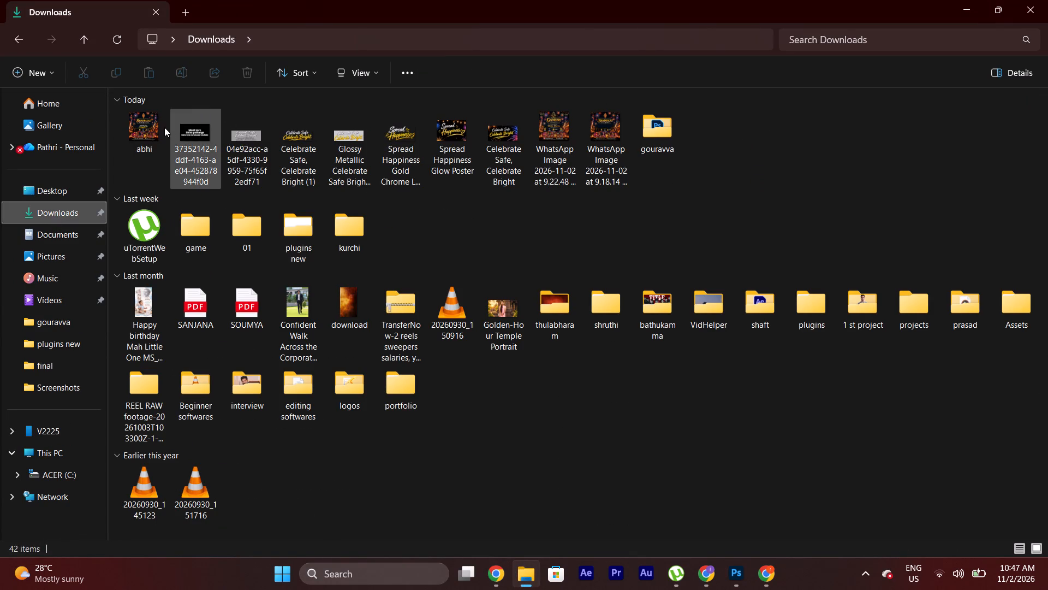
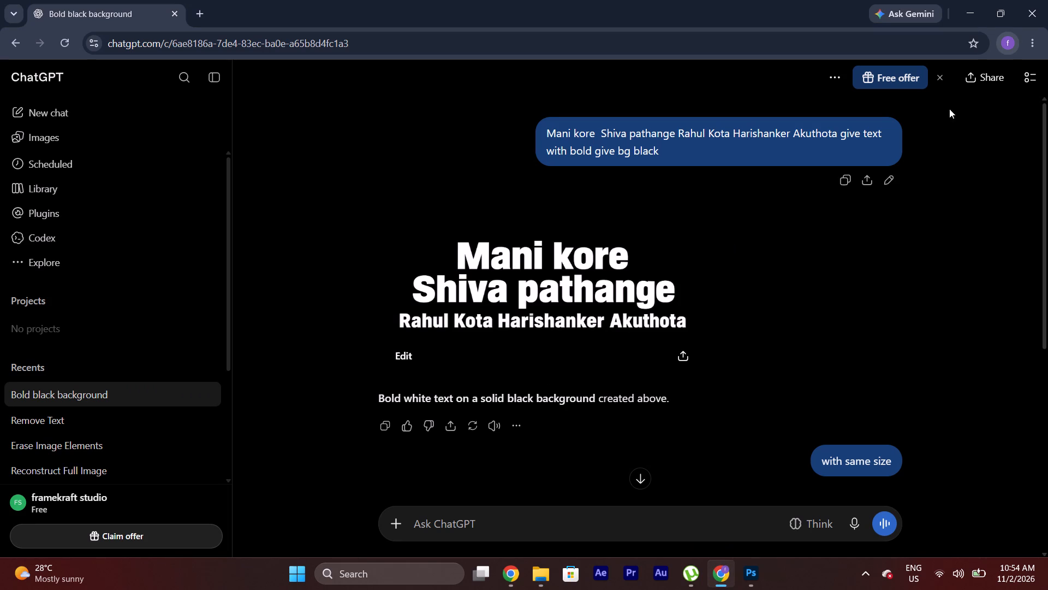
# Close the remaining browser window showing the Bold black background chat.
pyautogui.click(1032, 7)
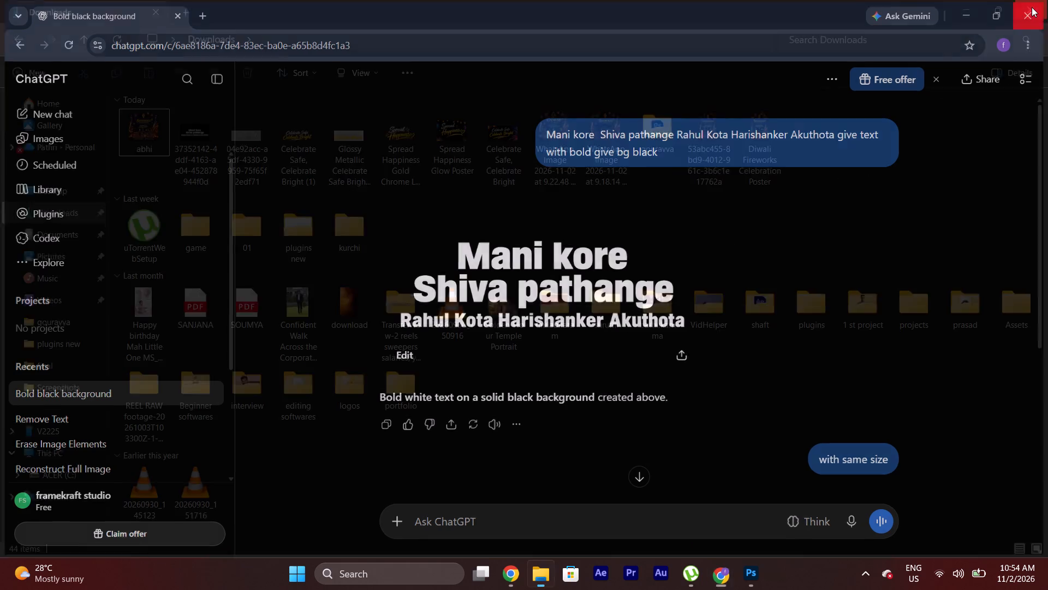